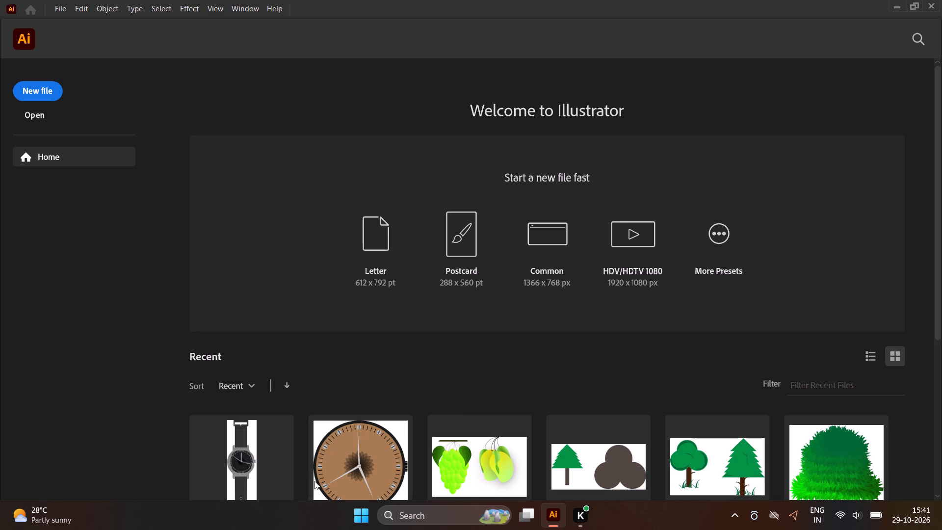
Open the recent file cls_7 watch.ai.
{"action": "scroll", "coordinate": [335, 380], "scroll_direction": "down", "scroll_amount": 1}
{"action": "left_click", "coordinate": [262, 261]}
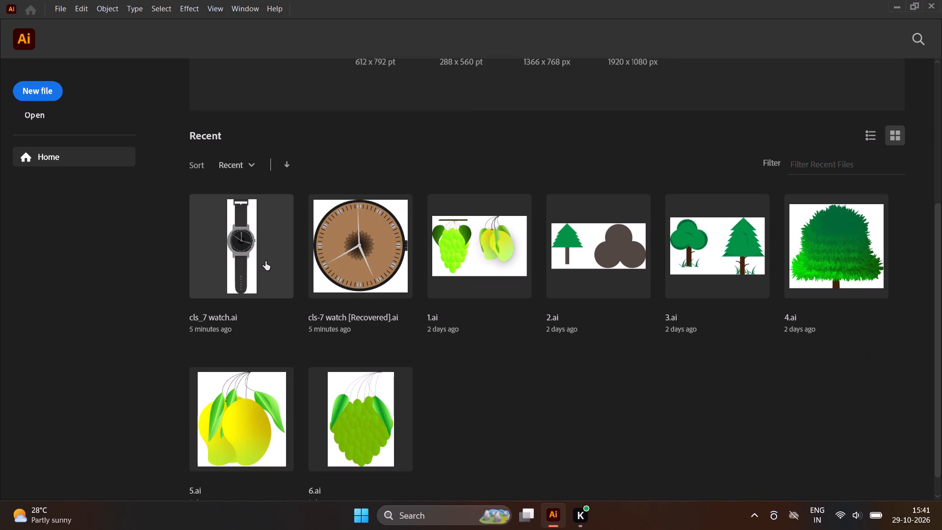
{"action": "double_click", "coordinate": [265, 261]}
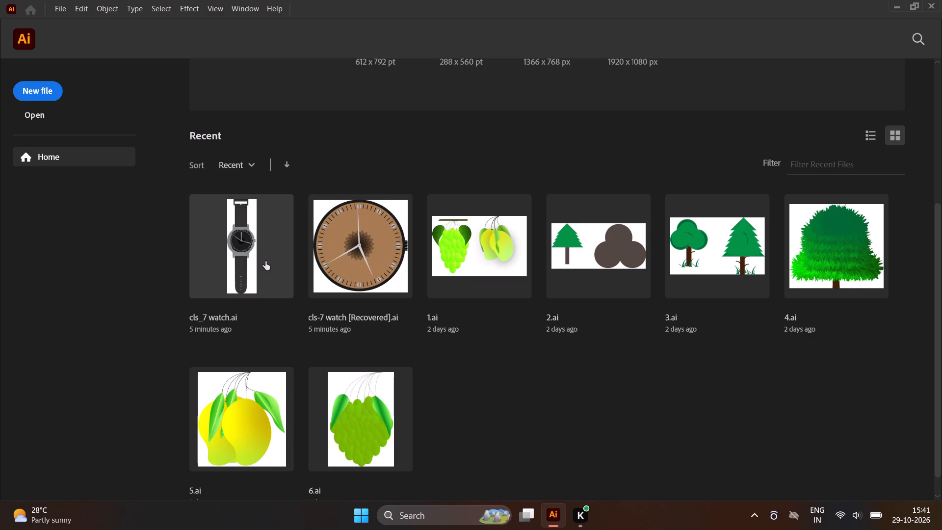
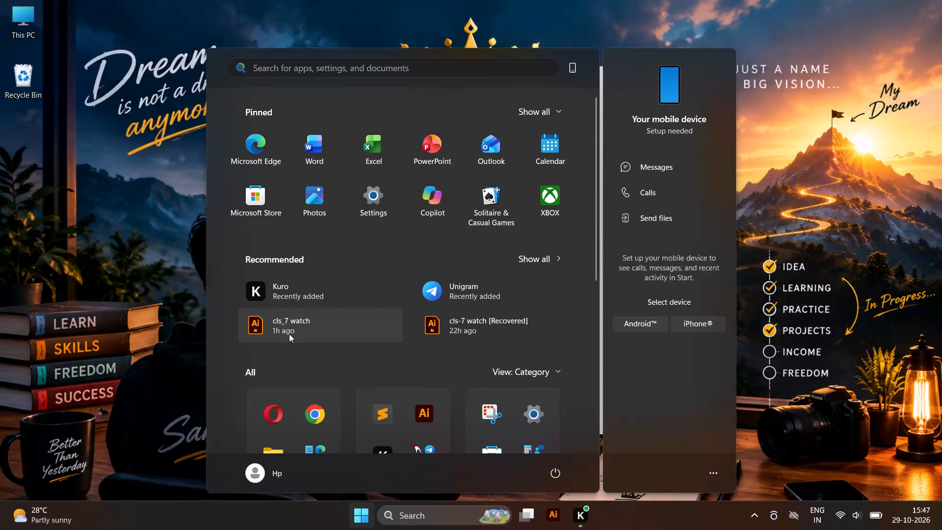
Open the recent file cls_7 watch.ai and accept loading the recovered documents.
{"action": "left_click", "coordinate": [289, 334]}
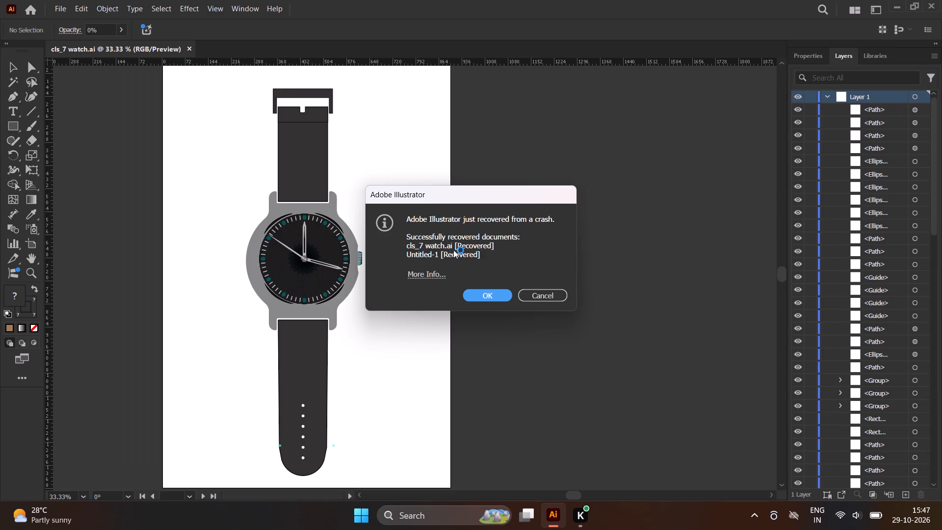
{"action": "left_click", "coordinate": [497, 297]}
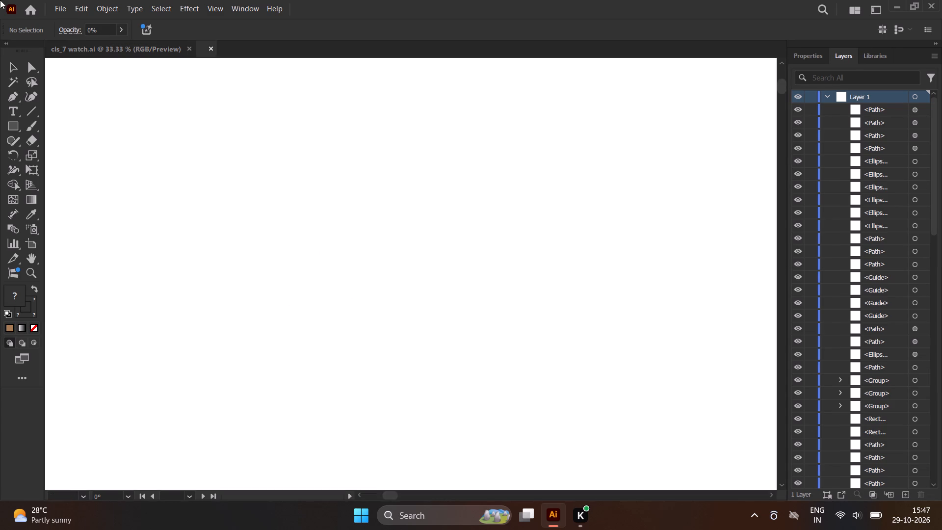
Close the document Untitled-1 [Recovered] without saving its changes.
{"action": "scroll", "coordinate": [339, 139], "scroll_direction": "down", "scroll_amount": 2}
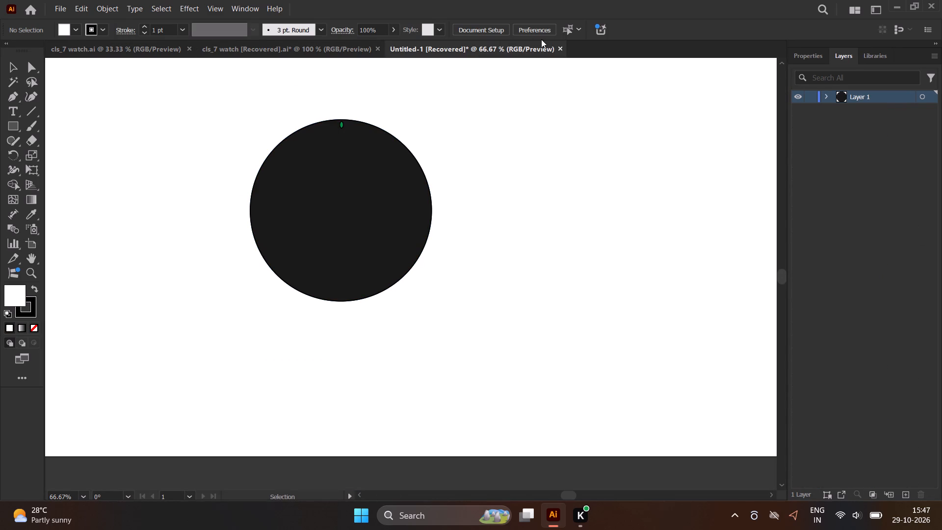
{"action": "left_click", "coordinate": [561, 48]}
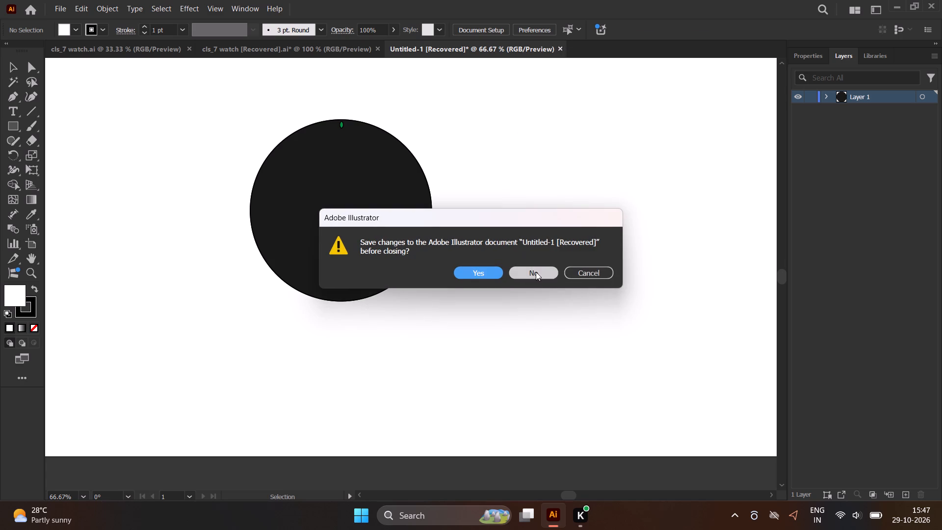
{"action": "left_click", "coordinate": [536, 272]}
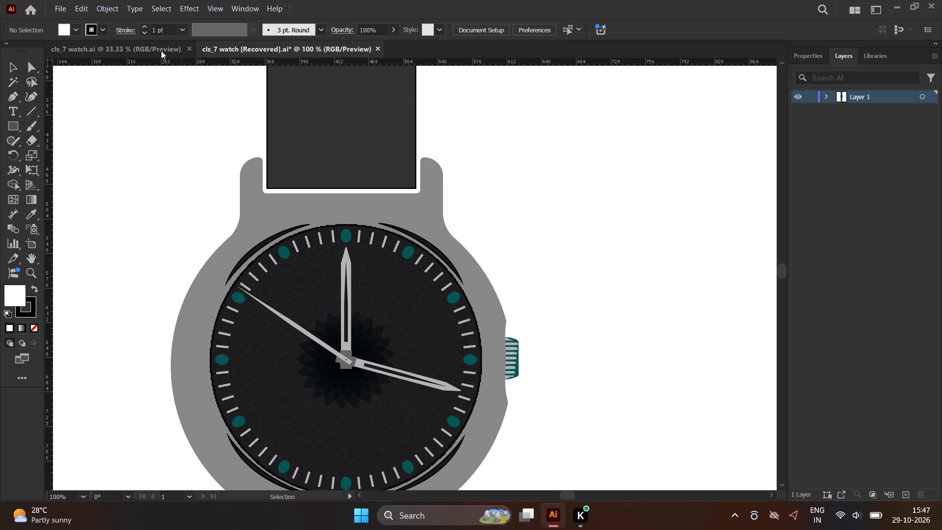
Compare cls_7 watch.ai with its recovered copy, and close the recovered copy without saving.
{"action": "left_click", "coordinate": [160, 50]}
{"action": "scroll", "coordinate": [213, 62], "scroll_direction": "down", "scroll_amount": 1}
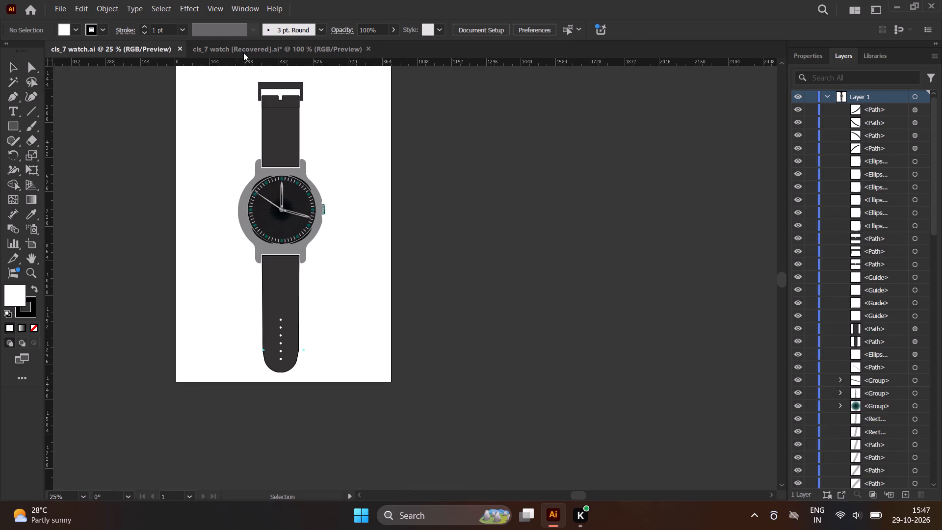
{"action": "left_click", "coordinate": [244, 52]}
{"action": "scroll", "coordinate": [261, 127], "scroll_direction": "down", "scroll_amount": 3}
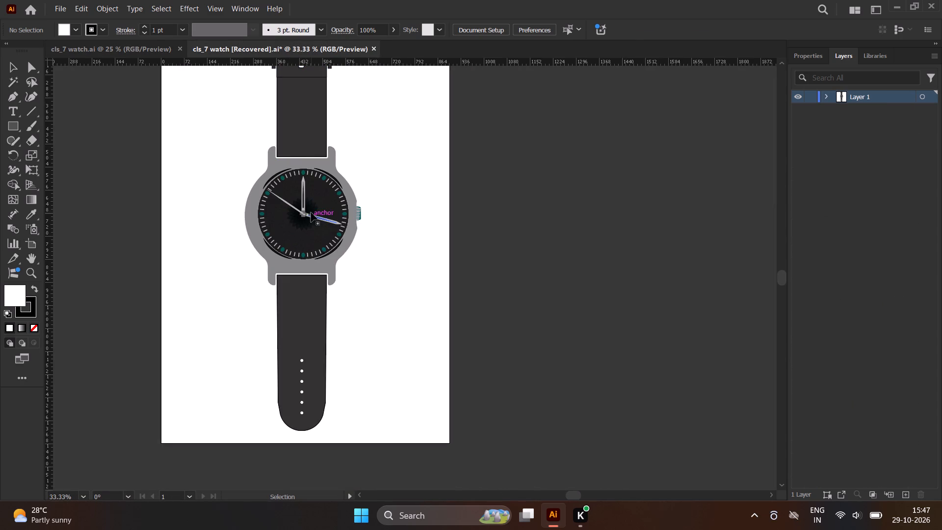
{"action": "left_click", "coordinate": [374, 46]}
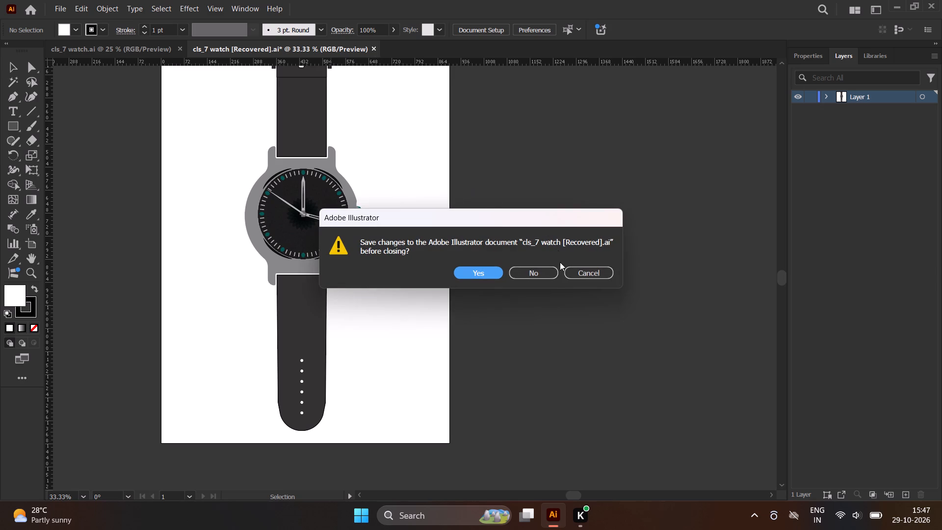
{"action": "left_click", "coordinate": [537, 273]}
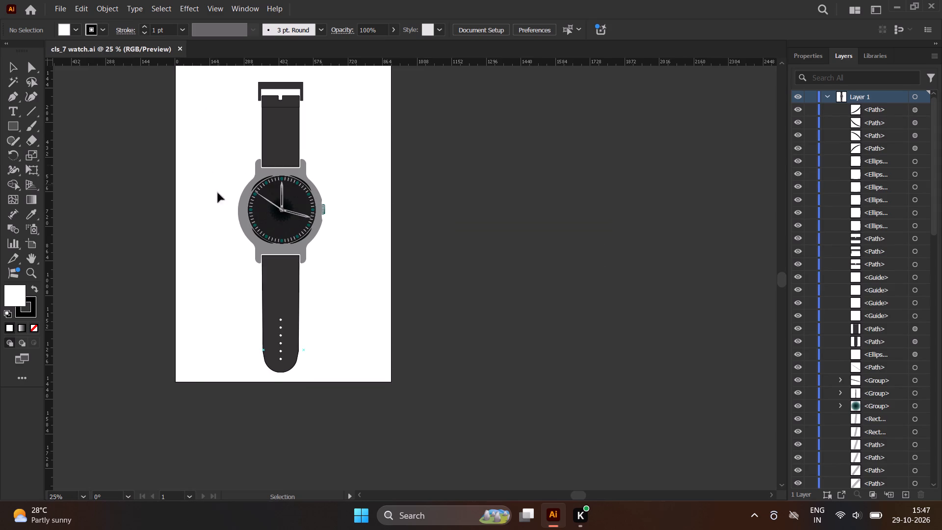
Draw a thin horizontal rectangle about 198 by 10 pt across the buckle's two arms and the notched strap end.
{"action": "scroll", "coordinate": [237, 234], "scroll_direction": "down", "scroll_amount": 1}
{"action": "scroll", "coordinate": [223, 146], "scroll_direction": "up", "scroll_amount": 3}
{"action": "scroll", "coordinate": [274, 113], "scroll_direction": "up", "scroll_amount": 2}
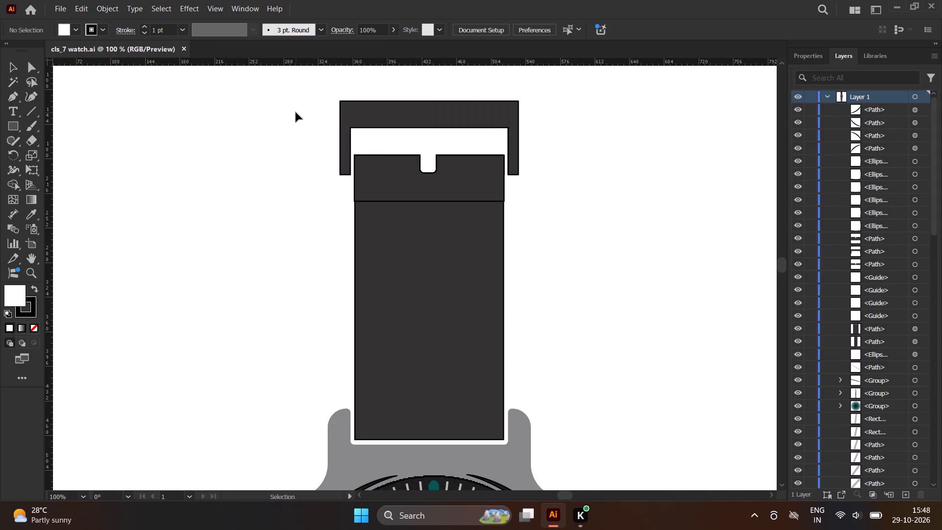
{"action": "left_click", "coordinate": [15, 132]}
{"action": "left_click_drag", "start_coordinate": [335, 159], "coordinate": [539, 166]}
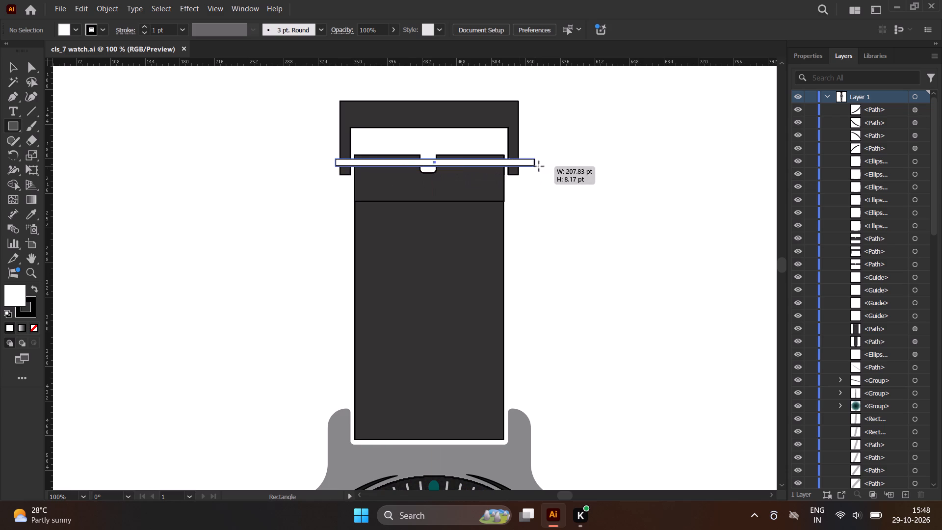
{"action": "left_click_drag", "start_coordinate": [539, 166], "coordinate": [525, 168]}
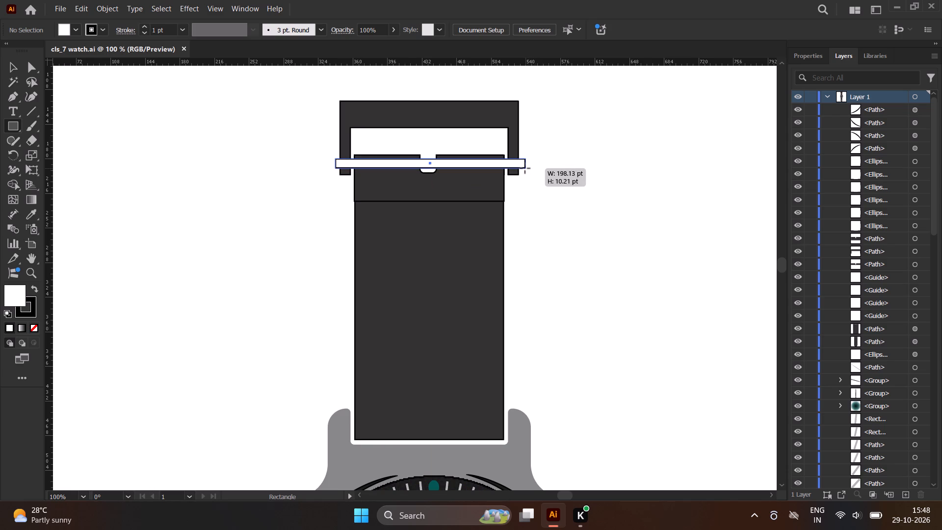
{"action": "left_click_drag", "start_coordinate": [525, 168], "coordinate": [523, 168]}
Round the thin rectangle's corners to a radius of about 5 pt so both ends form full semicircles.
{"action": "scroll", "coordinate": [523, 162], "scroll_direction": "up", "scroll_amount": 7}
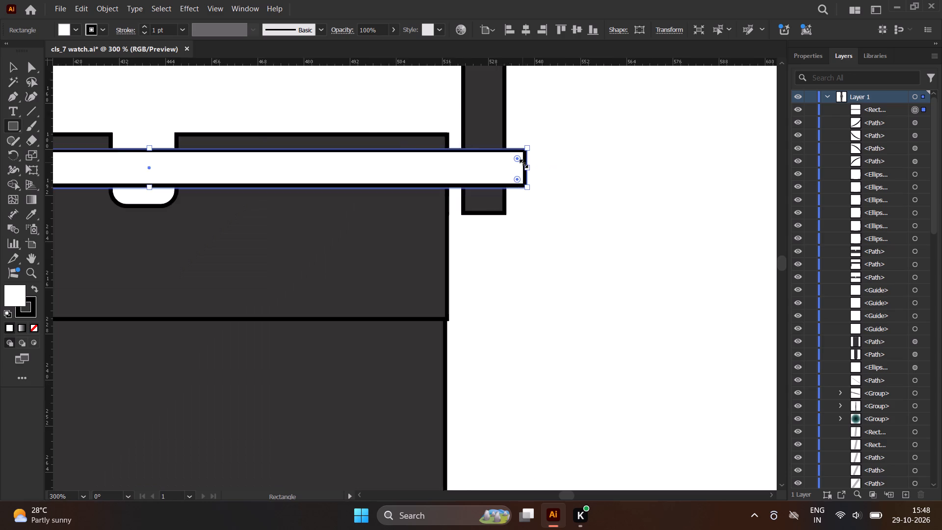
{"action": "scroll", "coordinate": [523, 162], "scroll_direction": "up", "scroll_amount": 2}
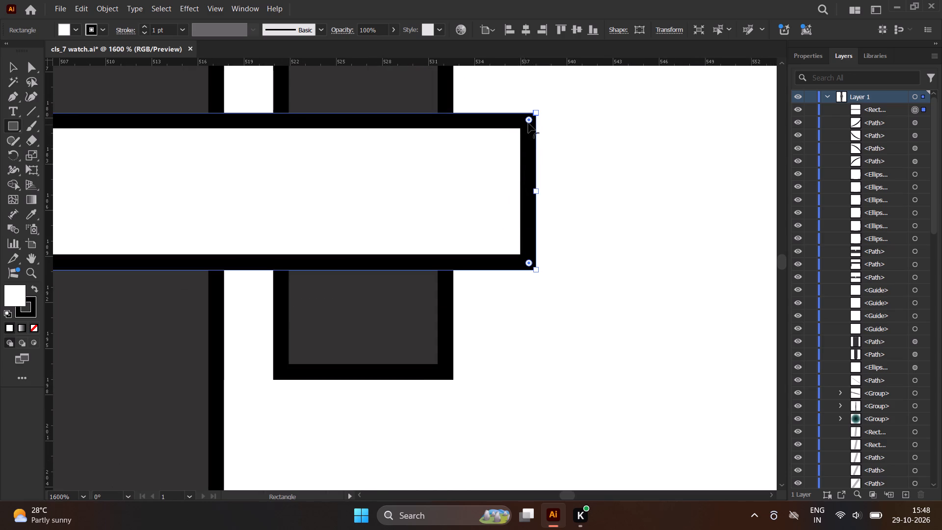
{"action": "left_click_drag", "start_coordinate": [528, 122], "coordinate": [409, 149]}
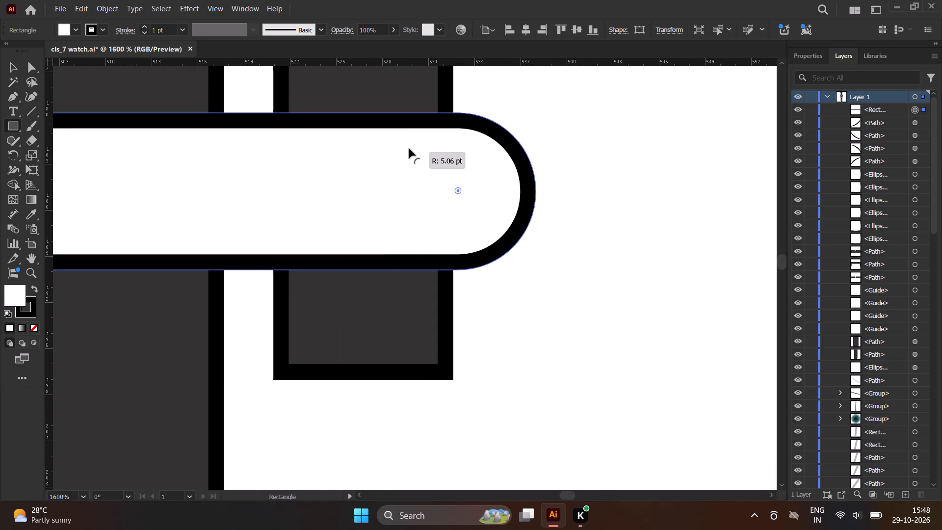
{"action": "left_click_drag", "start_coordinate": [409, 149], "coordinate": [337, 149]}
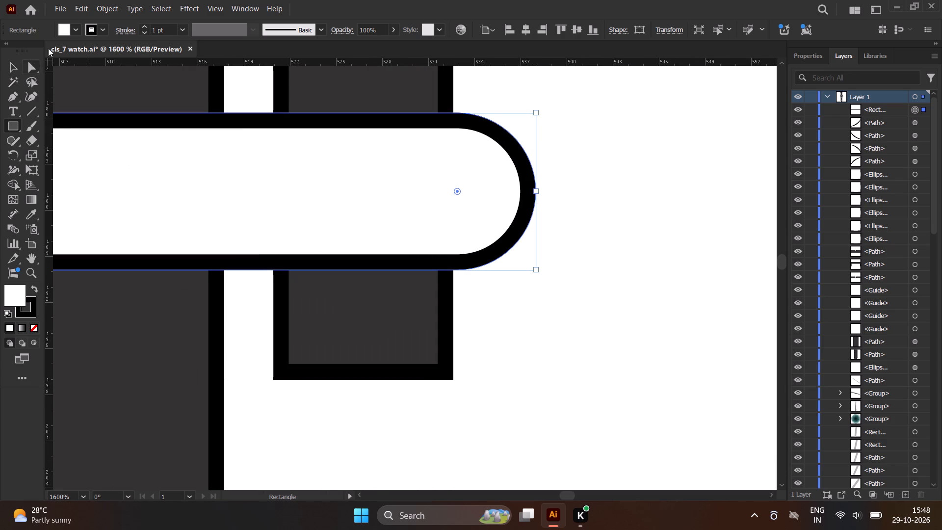
Remove the stroke from the rounded bar across the buckle.
{"action": "left_click", "coordinate": [104, 29]}
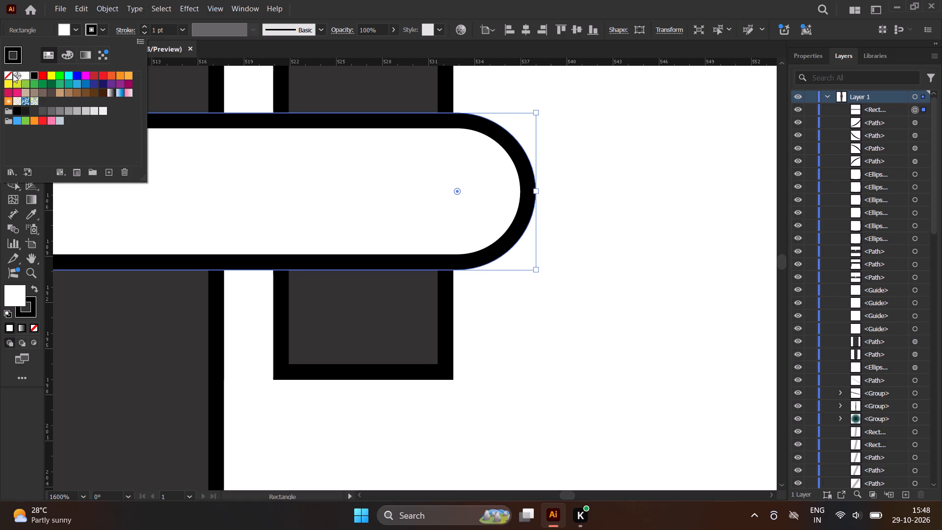
{"action": "left_click", "coordinate": [10, 74]}
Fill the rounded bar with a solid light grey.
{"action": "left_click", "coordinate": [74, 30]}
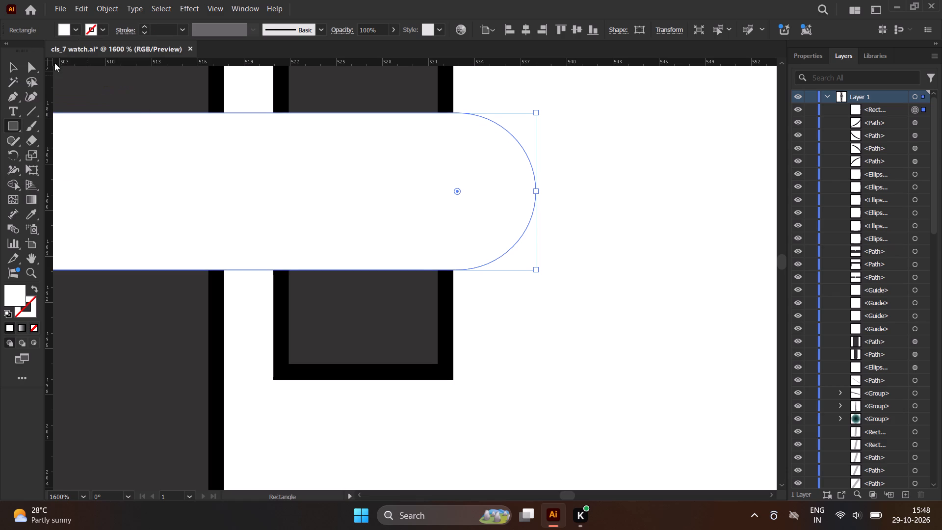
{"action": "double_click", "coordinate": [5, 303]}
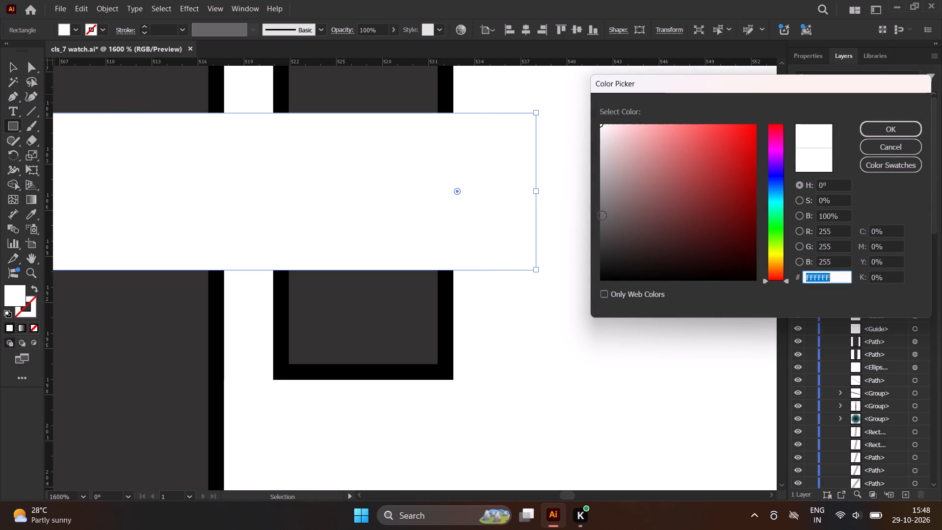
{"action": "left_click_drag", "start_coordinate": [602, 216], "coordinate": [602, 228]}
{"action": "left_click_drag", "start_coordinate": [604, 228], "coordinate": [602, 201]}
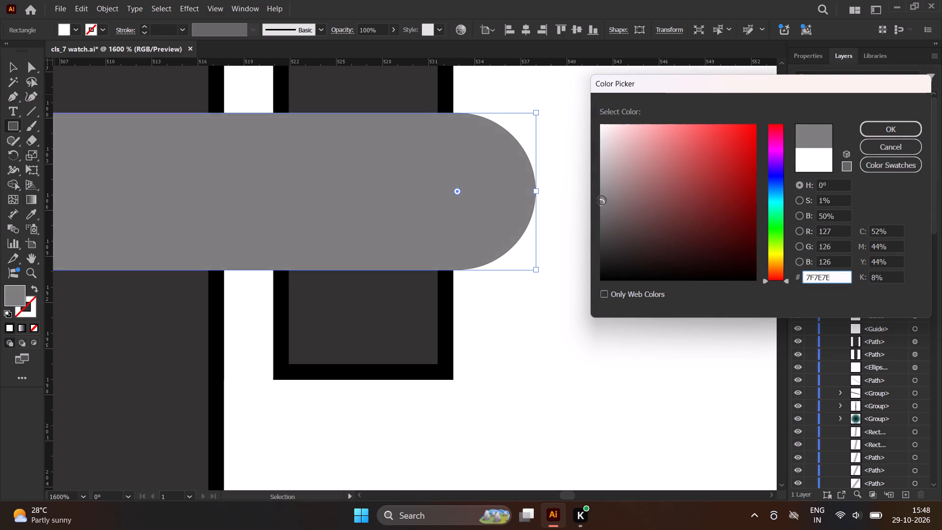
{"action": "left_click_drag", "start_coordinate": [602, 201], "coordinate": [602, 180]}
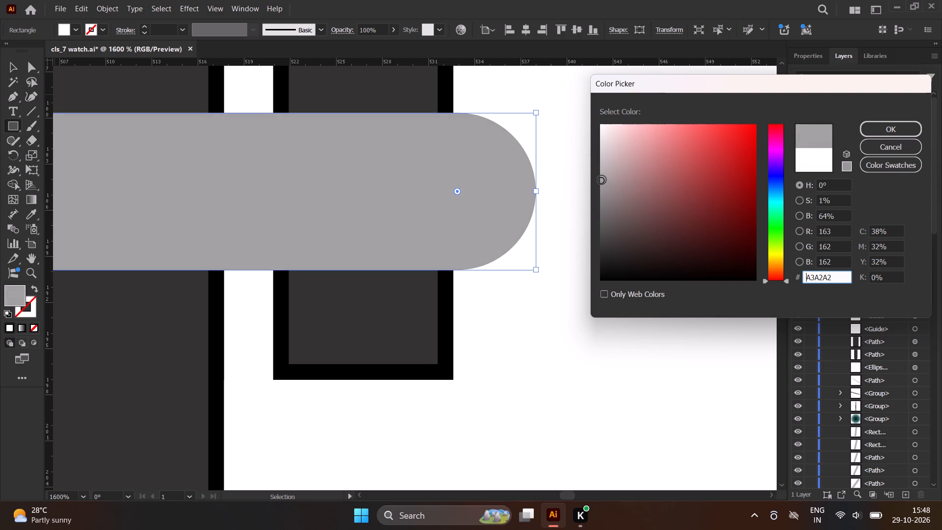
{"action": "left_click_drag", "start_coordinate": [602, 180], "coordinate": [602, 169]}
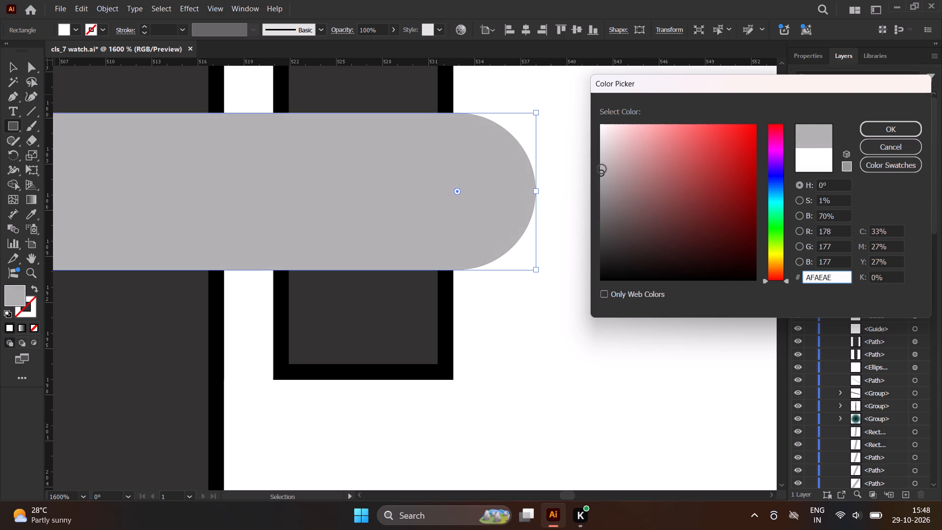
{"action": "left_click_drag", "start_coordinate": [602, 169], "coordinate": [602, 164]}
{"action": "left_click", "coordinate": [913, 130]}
Give the rounded bar a linear gradient from white to grey #8C8B8B and deselect it.
{"action": "scroll", "coordinate": [696, 196], "scroll_direction": "down", "scroll_amount": 2}
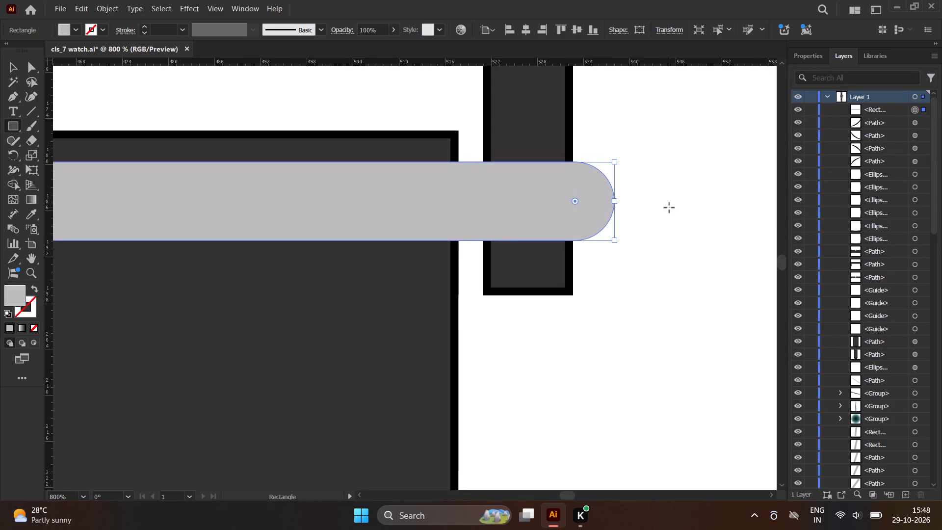
{"action": "scroll", "coordinate": [669, 208], "scroll_direction": "down", "scroll_amount": 3}
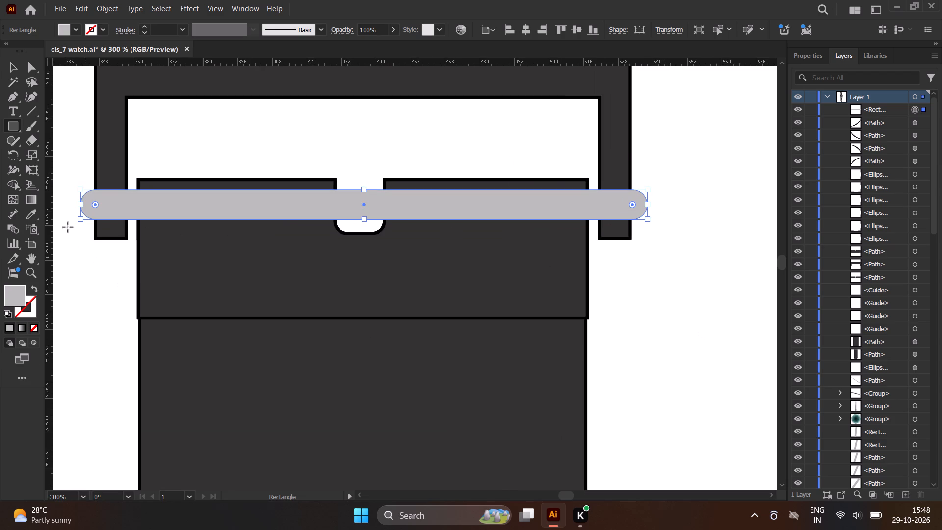
{"action": "left_click", "coordinate": [26, 204]}
{"action": "double_click", "coordinate": [25, 199]}
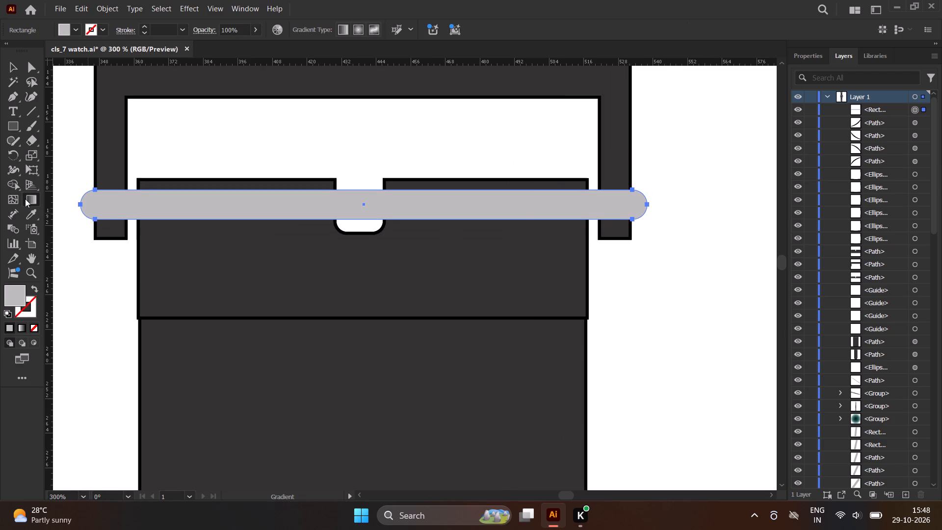
{"action": "left_click", "coordinate": [554, 224]}
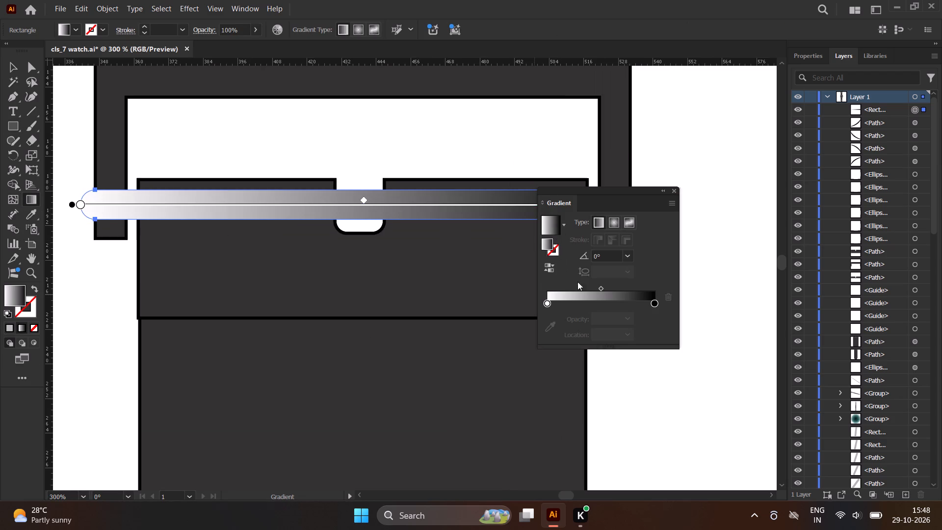
{"action": "double_click", "coordinate": [654, 305]}
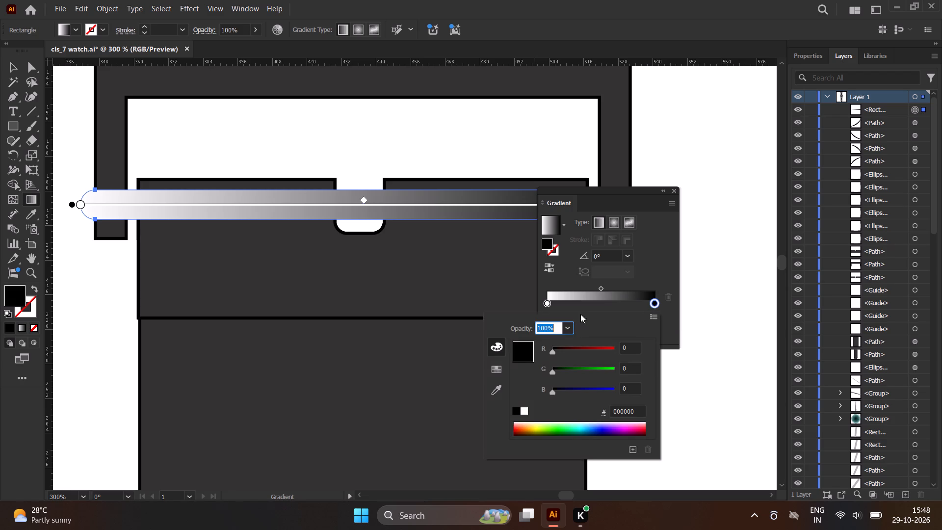
{"action": "double_click", "coordinate": [11, 295]}
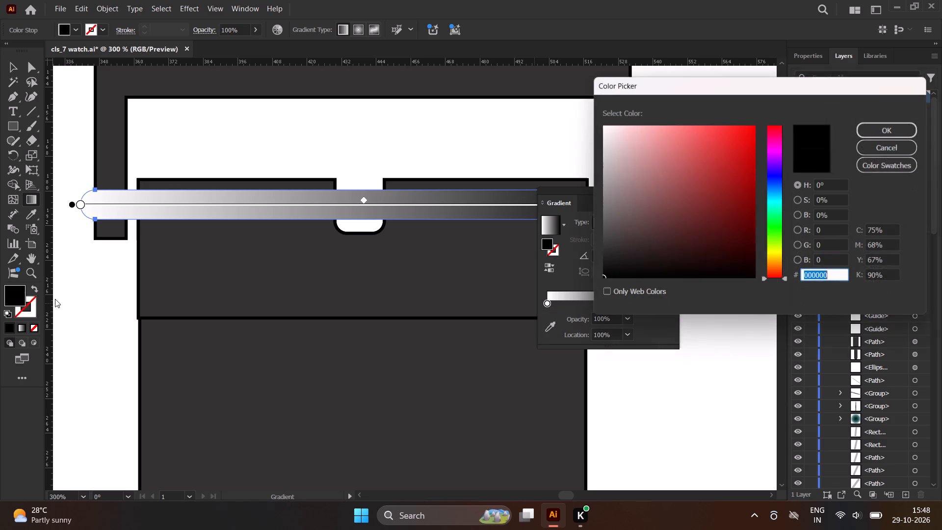
{"action": "left_click_drag", "start_coordinate": [603, 202], "coordinate": [603, 193]}
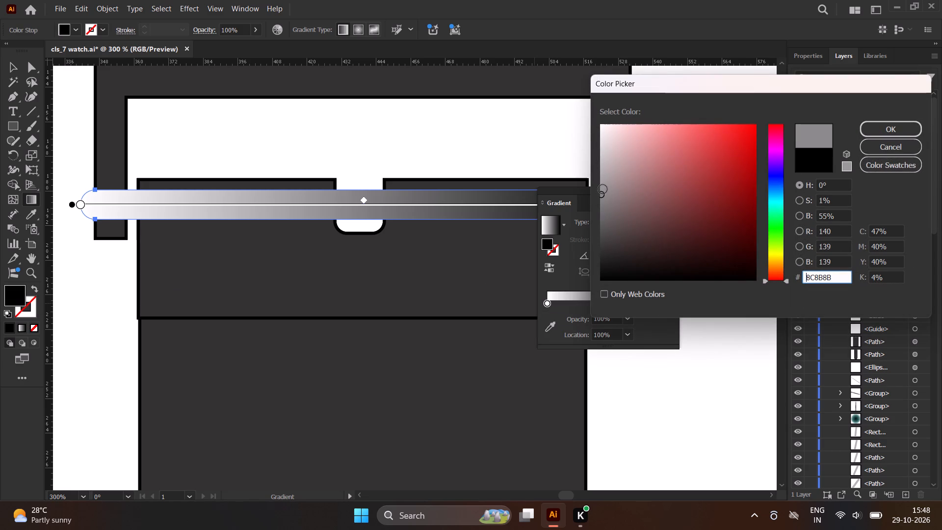
{"action": "left_click", "coordinate": [904, 127]}
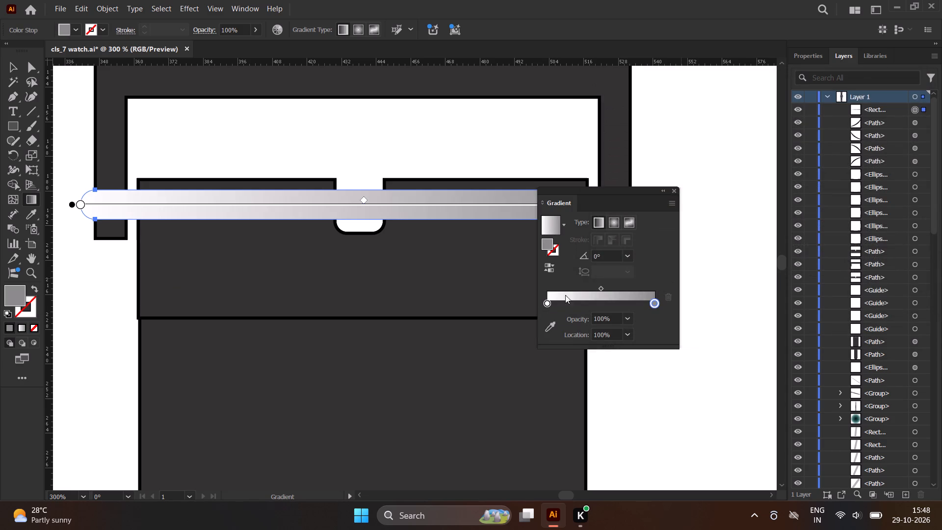
{"action": "left_click", "coordinate": [674, 193]}
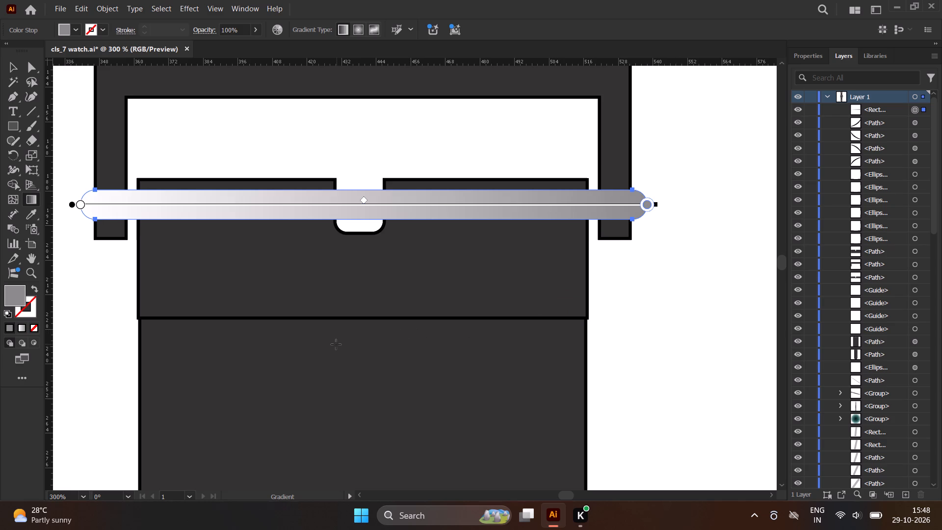
{"action": "left_click", "coordinate": [13, 68]}
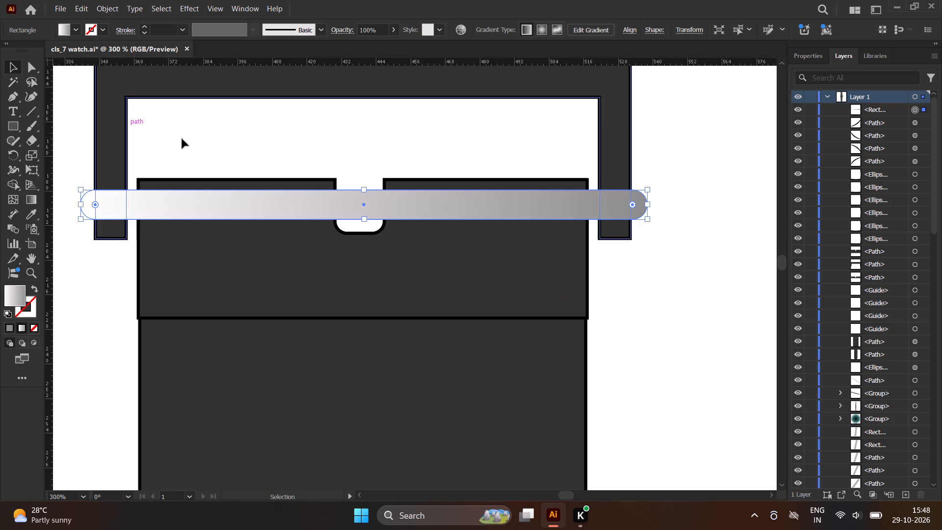
{"action": "scroll", "coordinate": [197, 159], "scroll_direction": "down", "scroll_amount": 1}
{"action": "scroll", "coordinate": [246, 191], "scroll_direction": "down", "scroll_amount": 1}
{"action": "left_click", "coordinate": [518, 174]}
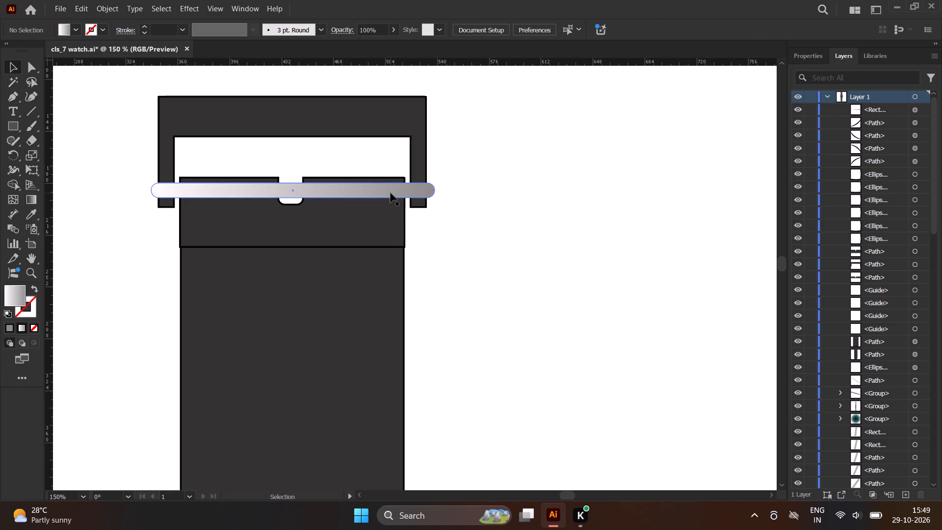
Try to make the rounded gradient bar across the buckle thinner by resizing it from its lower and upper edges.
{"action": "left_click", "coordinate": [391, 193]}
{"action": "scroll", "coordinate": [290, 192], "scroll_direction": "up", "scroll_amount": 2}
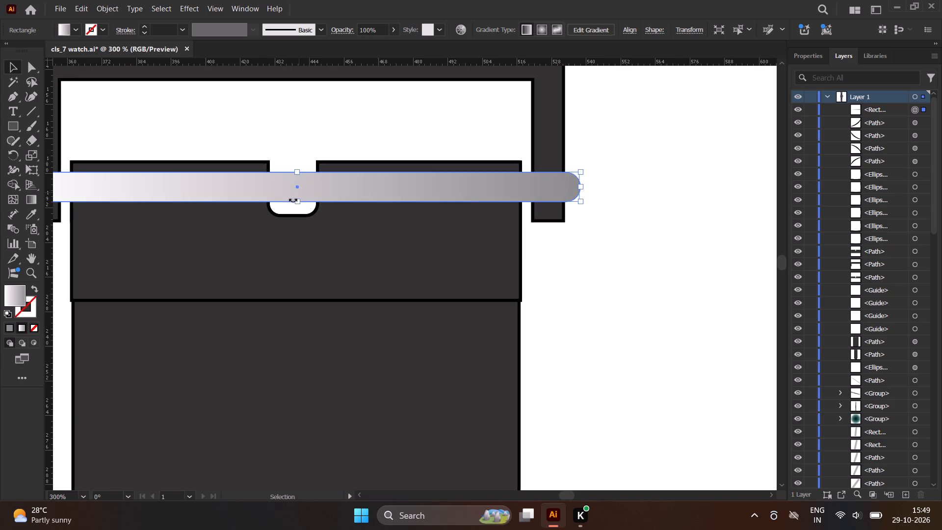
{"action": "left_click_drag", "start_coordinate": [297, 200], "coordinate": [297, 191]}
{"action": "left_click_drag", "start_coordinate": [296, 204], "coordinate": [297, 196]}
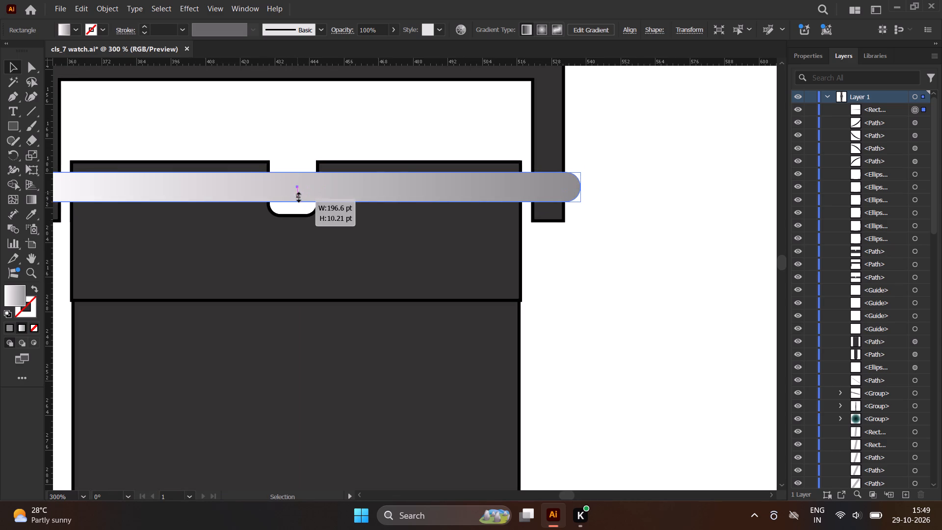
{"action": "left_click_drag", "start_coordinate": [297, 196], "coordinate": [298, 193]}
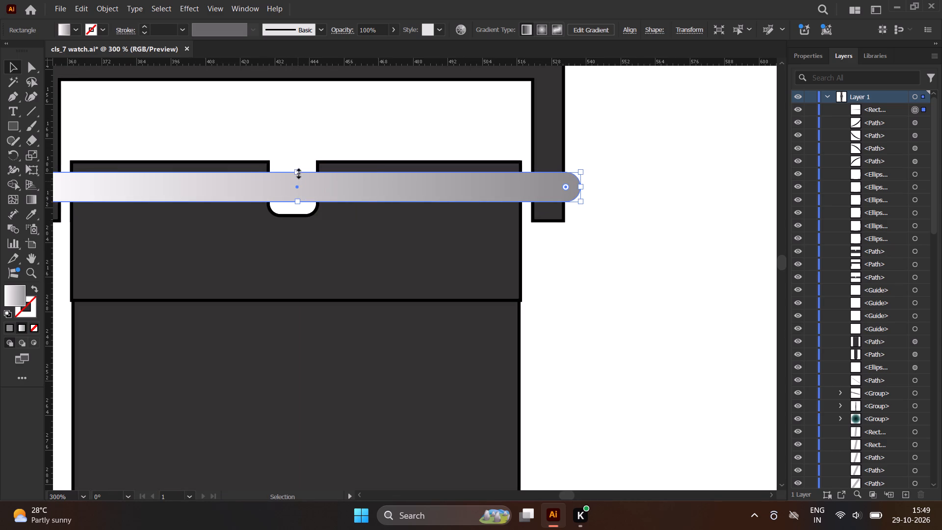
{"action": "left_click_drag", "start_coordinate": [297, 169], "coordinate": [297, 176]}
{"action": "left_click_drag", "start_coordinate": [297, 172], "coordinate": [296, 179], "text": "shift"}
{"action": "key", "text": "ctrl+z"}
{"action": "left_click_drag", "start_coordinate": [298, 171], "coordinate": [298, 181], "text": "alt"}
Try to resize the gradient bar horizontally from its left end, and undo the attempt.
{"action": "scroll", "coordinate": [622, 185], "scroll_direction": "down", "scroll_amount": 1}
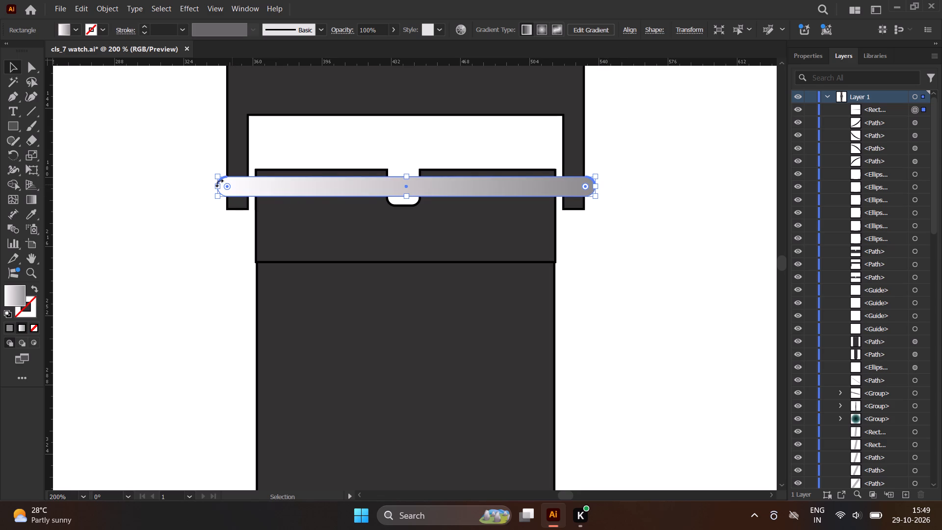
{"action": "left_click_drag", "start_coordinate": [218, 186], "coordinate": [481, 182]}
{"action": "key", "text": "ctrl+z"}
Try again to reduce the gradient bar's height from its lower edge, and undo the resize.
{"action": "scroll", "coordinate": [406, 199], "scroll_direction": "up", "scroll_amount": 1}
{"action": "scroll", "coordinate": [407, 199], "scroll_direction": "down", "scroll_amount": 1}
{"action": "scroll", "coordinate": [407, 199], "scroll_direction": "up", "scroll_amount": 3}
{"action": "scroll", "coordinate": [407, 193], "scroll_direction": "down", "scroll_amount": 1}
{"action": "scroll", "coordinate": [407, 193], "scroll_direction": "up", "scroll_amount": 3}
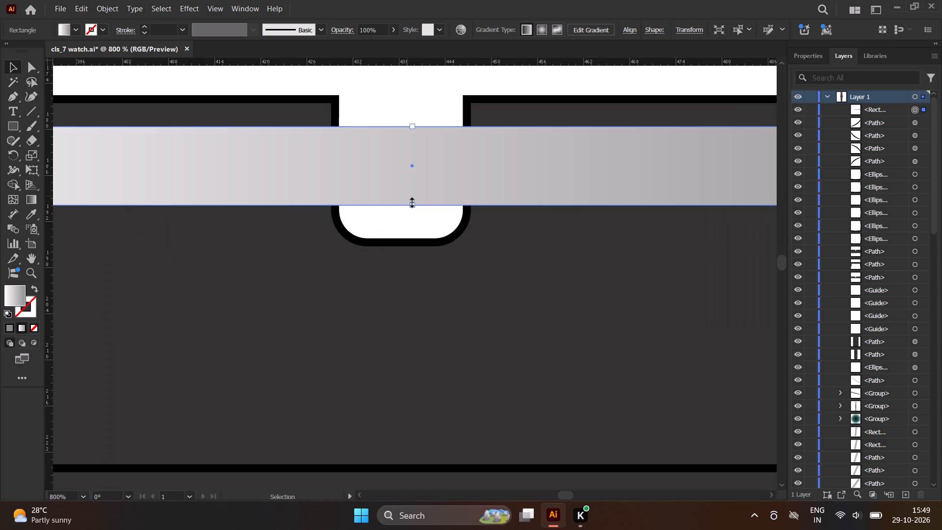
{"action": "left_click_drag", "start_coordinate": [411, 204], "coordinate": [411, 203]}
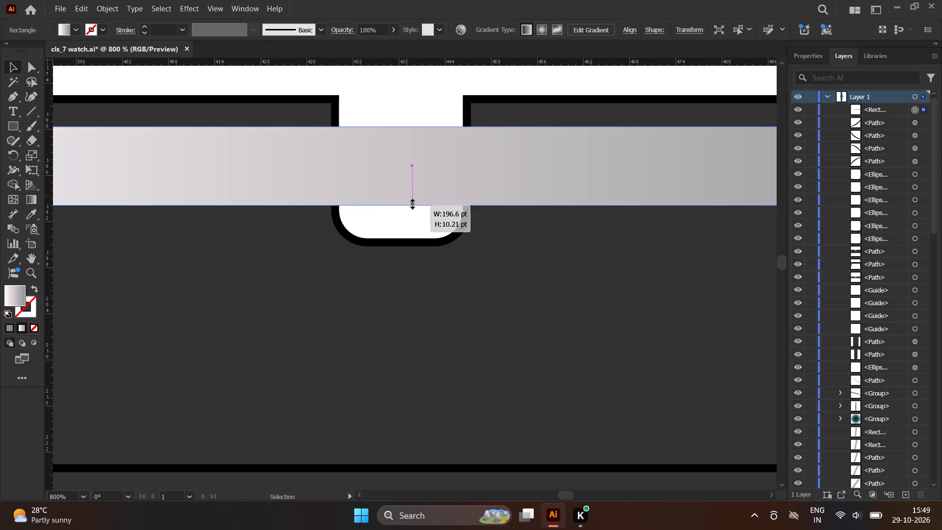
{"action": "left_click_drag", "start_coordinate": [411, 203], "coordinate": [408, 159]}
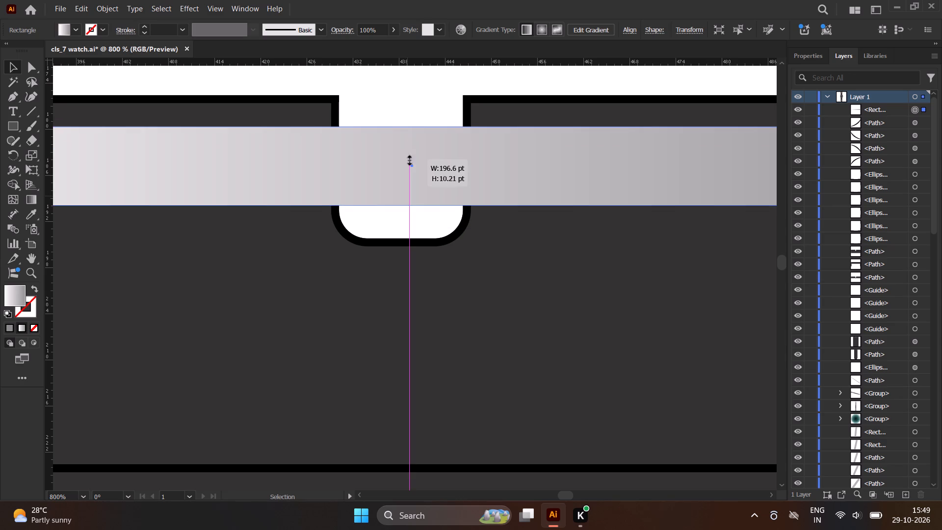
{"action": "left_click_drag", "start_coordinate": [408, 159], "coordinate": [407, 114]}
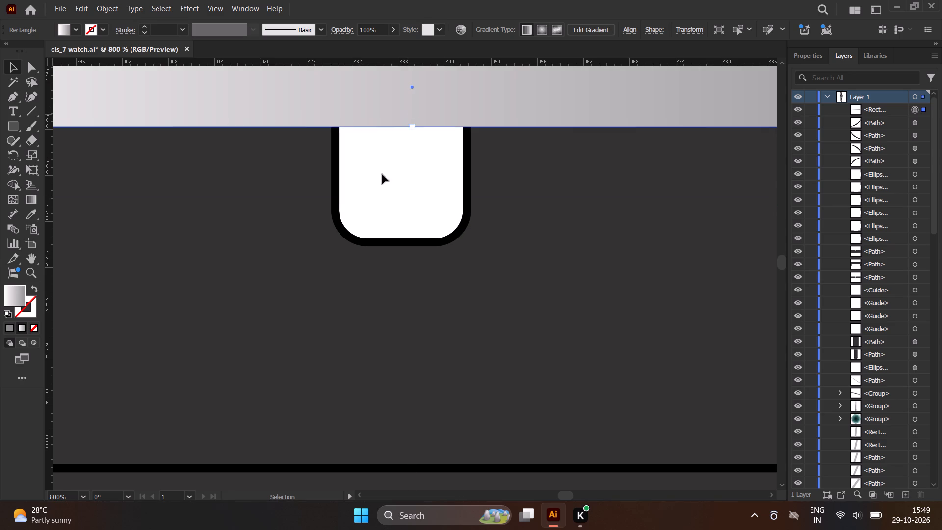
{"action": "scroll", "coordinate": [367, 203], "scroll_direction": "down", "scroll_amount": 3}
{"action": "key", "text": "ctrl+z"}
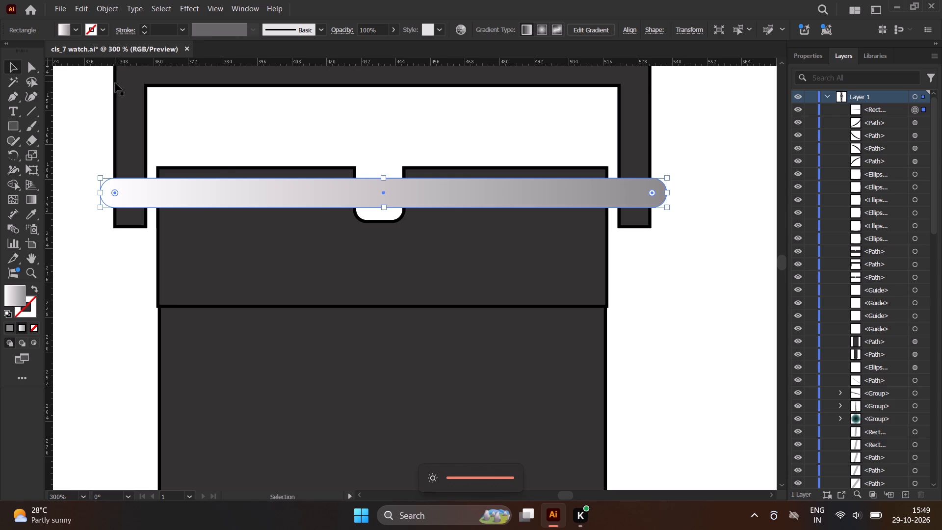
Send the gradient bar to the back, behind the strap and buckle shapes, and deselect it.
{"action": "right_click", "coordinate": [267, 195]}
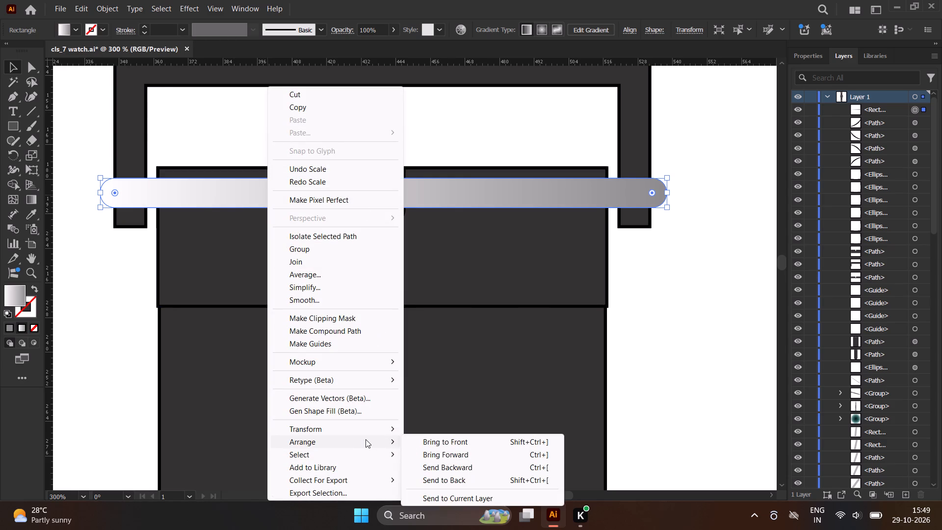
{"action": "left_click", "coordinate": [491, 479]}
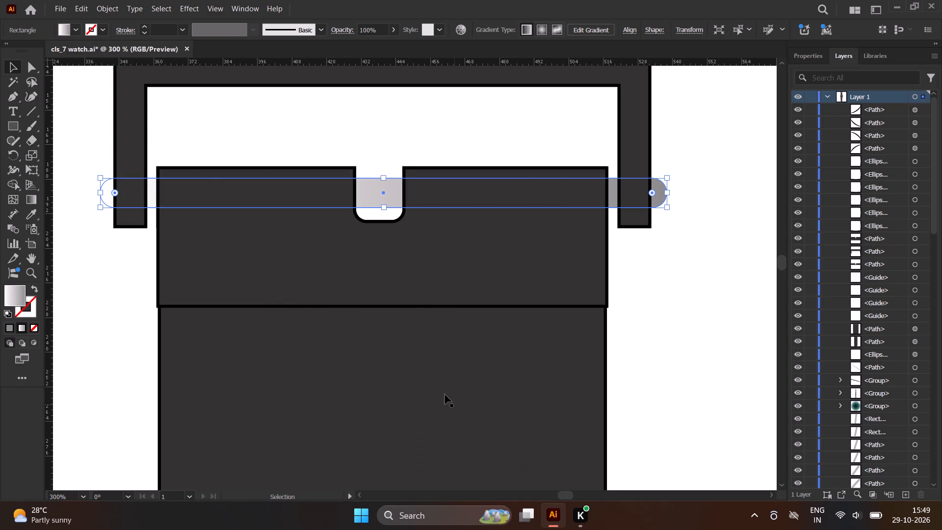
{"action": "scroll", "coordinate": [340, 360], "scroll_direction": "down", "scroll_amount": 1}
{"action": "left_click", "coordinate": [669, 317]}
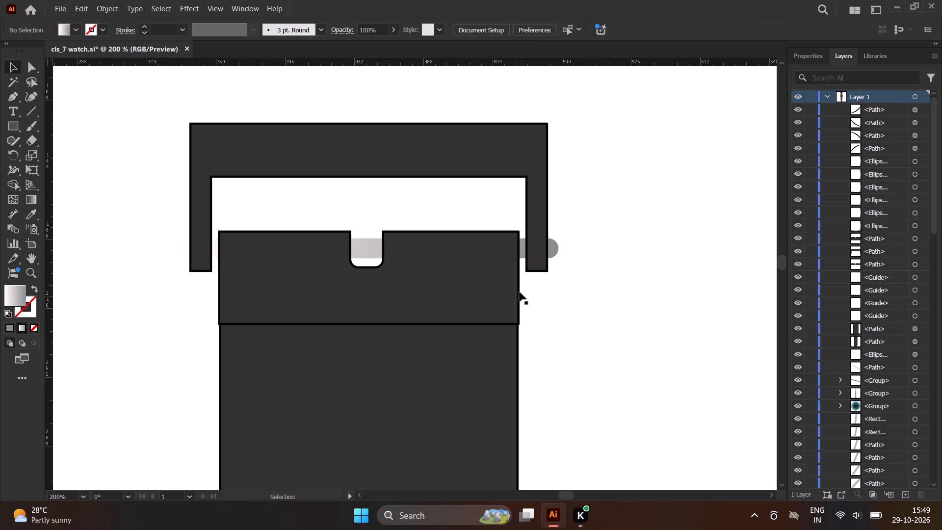
Examine how the bar sits behind the buckle and strap, both close up and against the whole watch.
{"action": "scroll", "coordinate": [516, 291], "scroll_direction": "down", "scroll_amount": 1}
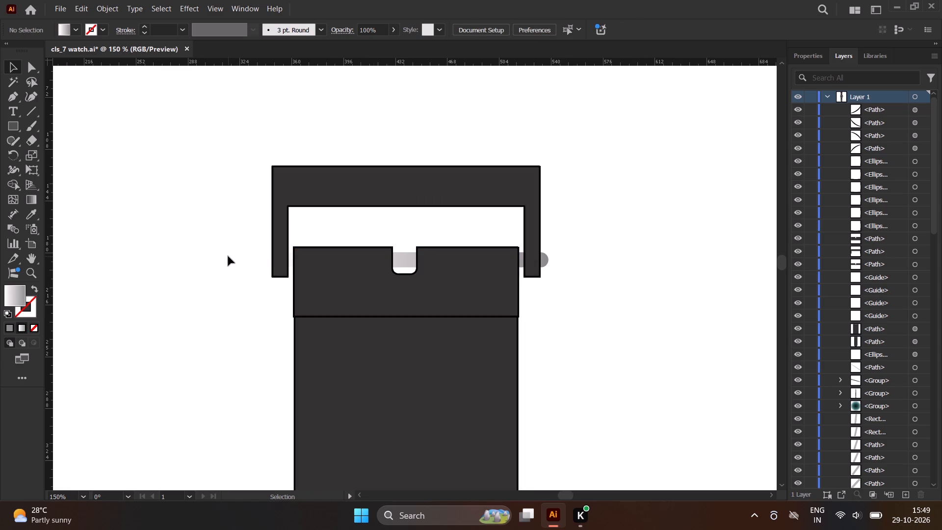
{"action": "scroll", "coordinate": [236, 257], "scroll_direction": "down", "scroll_amount": 1}
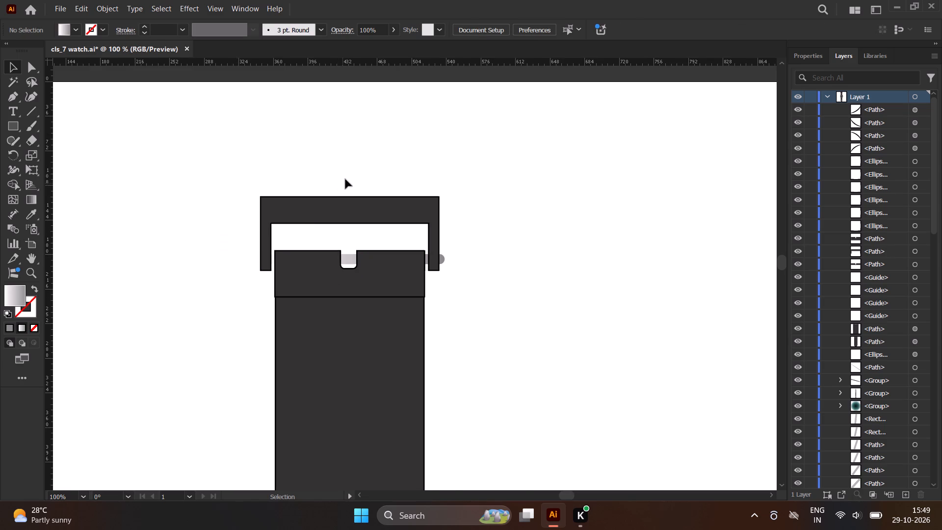
{"action": "scroll", "coordinate": [357, 167], "scroll_direction": "down", "scroll_amount": 2}
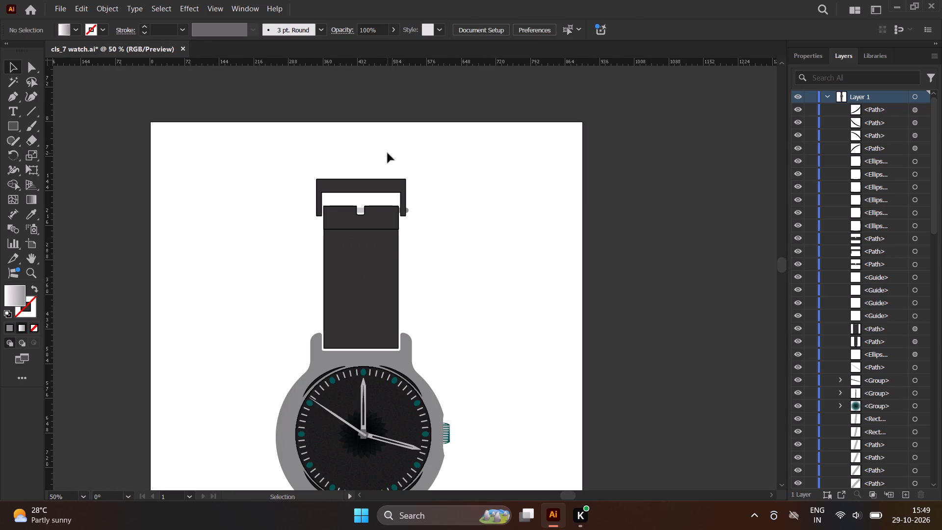
{"action": "scroll", "coordinate": [388, 153], "scroll_direction": "down", "scroll_amount": 1}
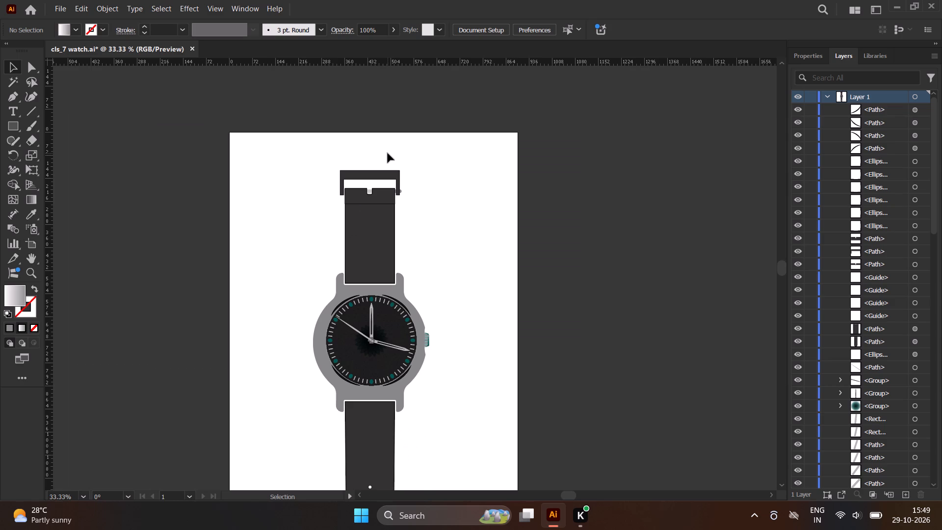
{"action": "scroll", "coordinate": [401, 170], "scroll_direction": "up", "scroll_amount": 1}
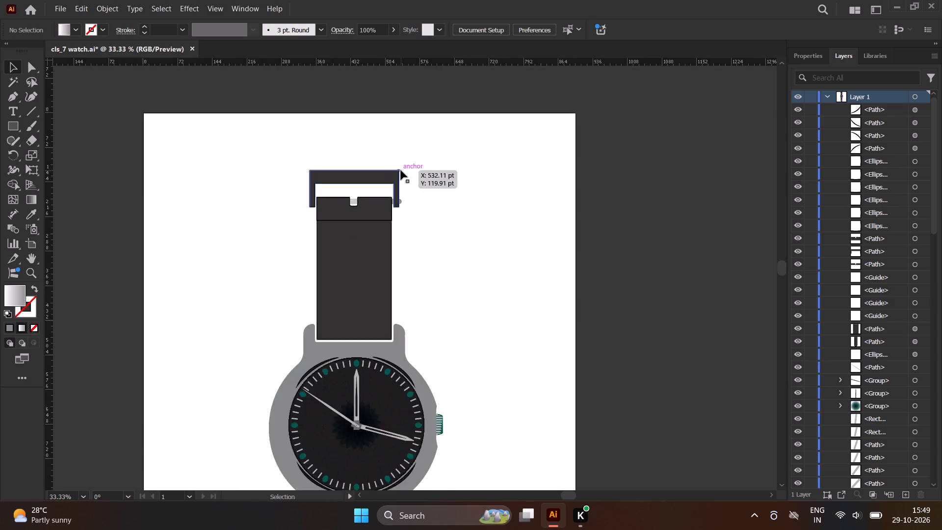
{"action": "scroll", "coordinate": [401, 170], "scroll_direction": "up", "scroll_amount": 2}
{"action": "left_click", "coordinate": [400, 233]}
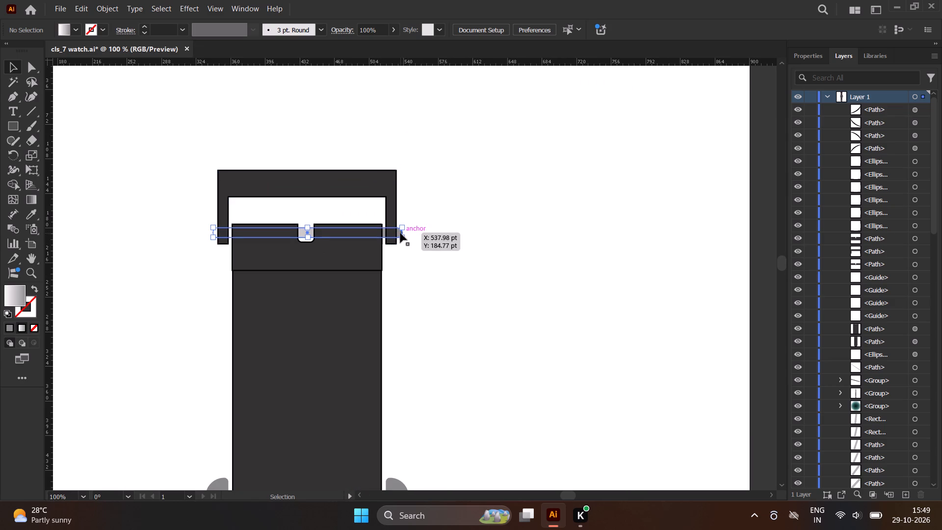
{"action": "left_click", "coordinate": [467, 205]}
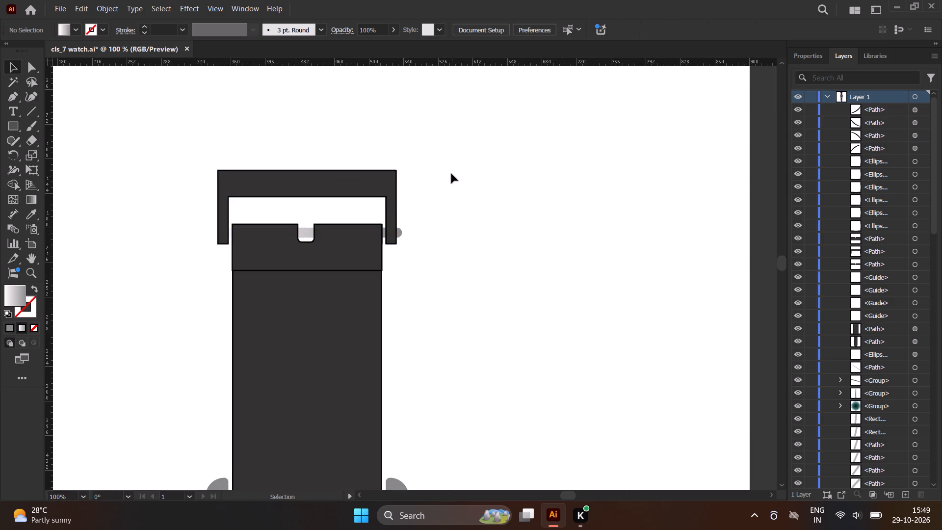
{"action": "scroll", "coordinate": [449, 164], "scroll_direction": "up", "scroll_amount": 1}
{"action": "scroll", "coordinate": [445, 163], "scroll_direction": "down", "scroll_amount": 3}
{"action": "scroll", "coordinate": [333, 167], "scroll_direction": "down", "scroll_amount": 1}
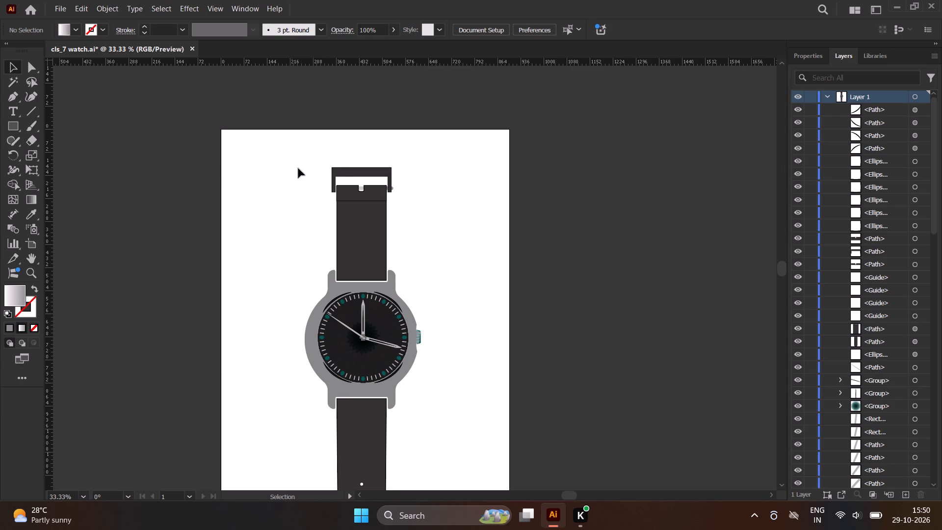
Delete the rounded gradient bar behind the buckle.
{"action": "scroll", "coordinate": [408, 176], "scroll_direction": "up", "scroll_amount": 2}
{"action": "scroll", "coordinate": [407, 177], "scroll_direction": "down", "scroll_amount": 1}
{"action": "scroll", "coordinate": [407, 177], "scroll_direction": "up", "scroll_amount": 1}
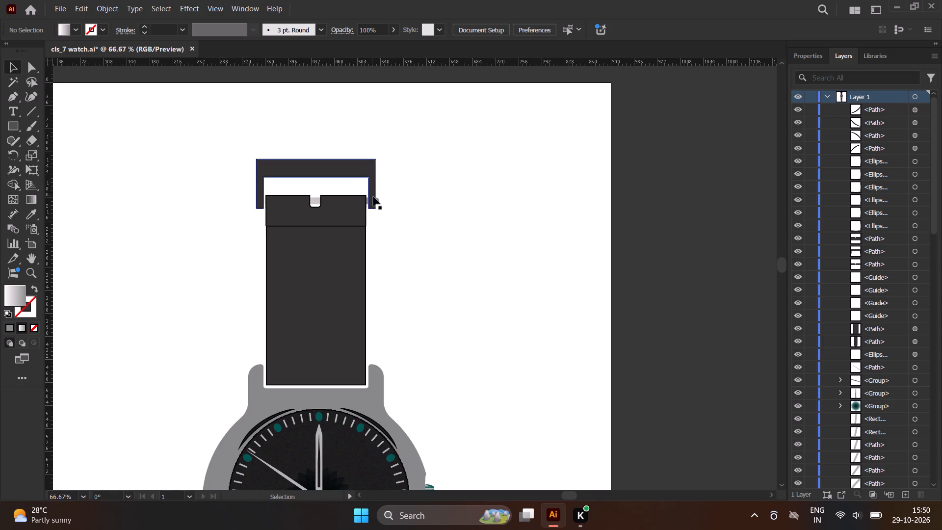
{"action": "scroll", "coordinate": [376, 201], "scroll_direction": "up", "scroll_amount": 5}
{"action": "left_click", "coordinate": [381, 198]}
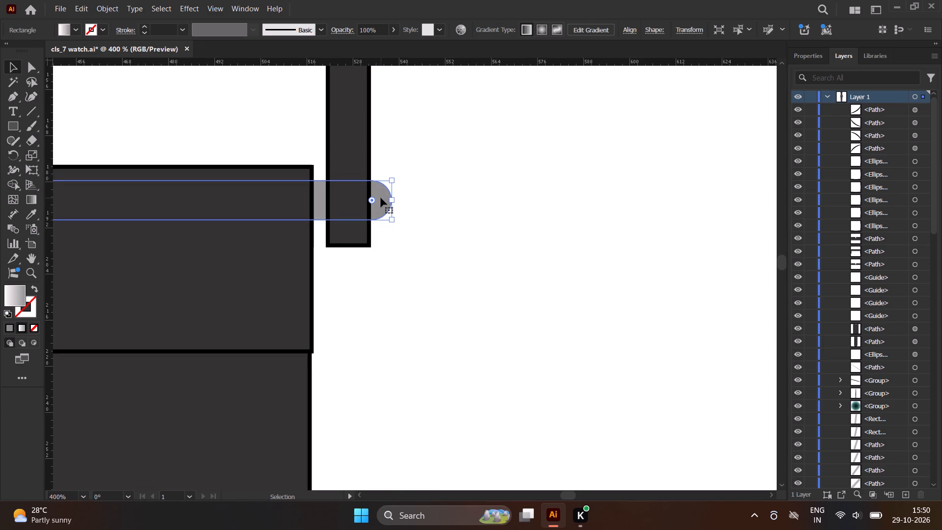
{"action": "key", "text": "Delete"}
Draw a new thin rectangle about 193 by 9 pt across the buckle's arms and the strap's notch.
{"action": "scroll", "coordinate": [403, 192], "scroll_direction": "down", "scroll_amount": 5}
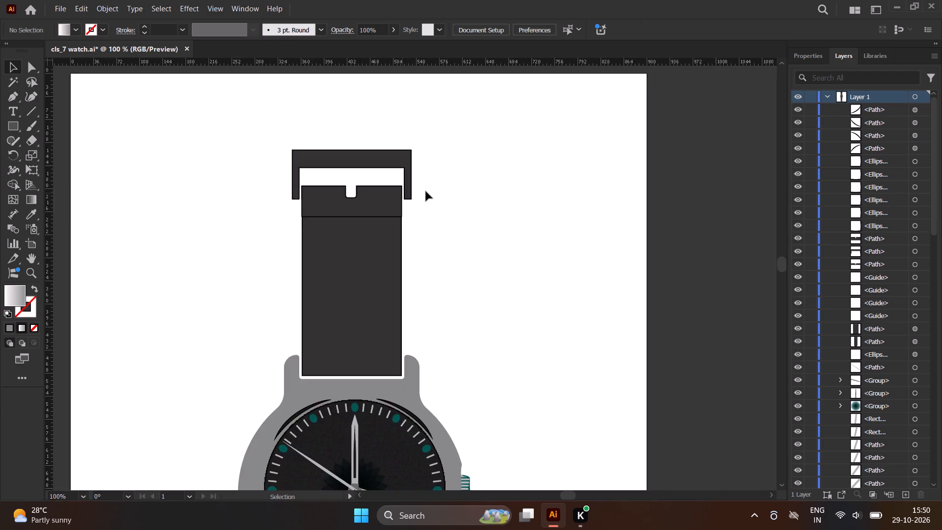
{"action": "scroll", "coordinate": [341, 192], "scroll_direction": "up", "scroll_amount": 4}
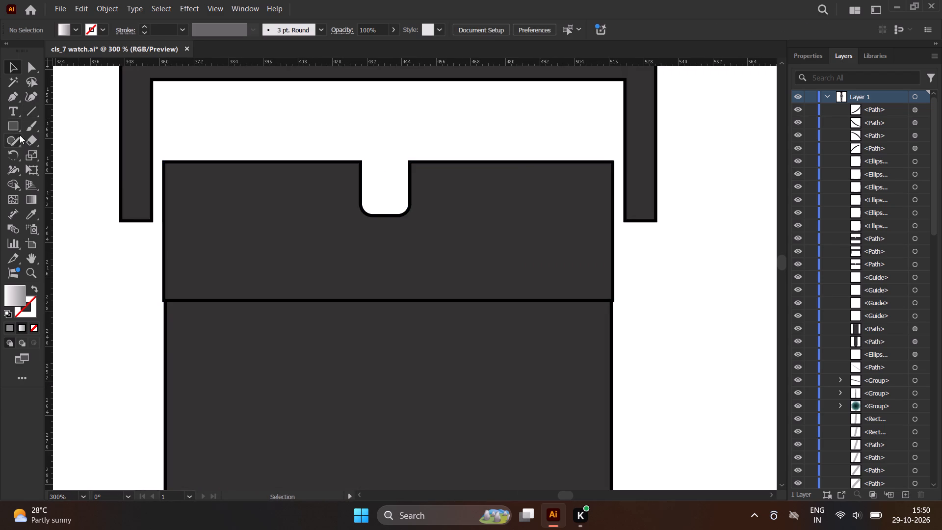
{"action": "left_click", "coordinate": [16, 131]}
{"action": "left_click_drag", "start_coordinate": [111, 168], "coordinate": [117, 175]}
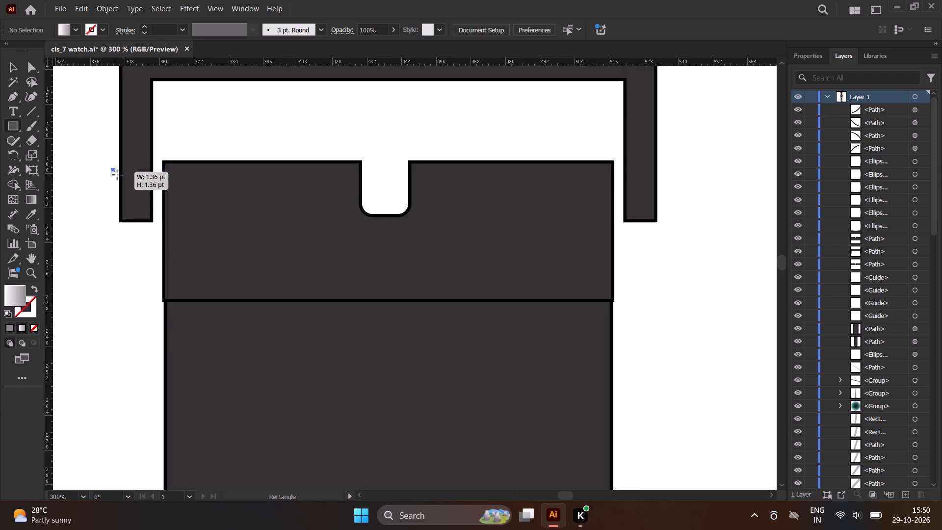
{"action": "left_click_drag", "start_coordinate": [117, 175], "coordinate": [667, 195]}
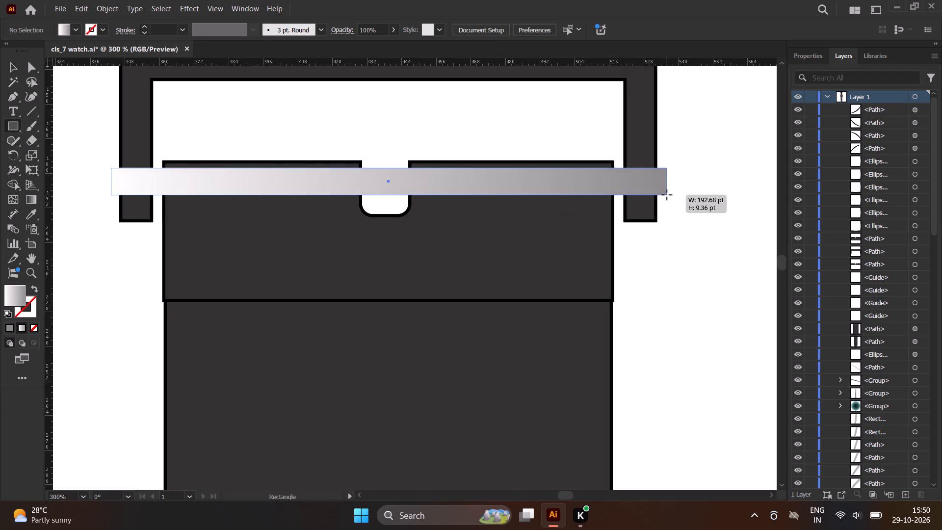
{"action": "left_click_drag", "start_coordinate": [667, 195], "coordinate": [667, 195]}
{"action": "left_click_drag", "start_coordinate": [667, 195], "coordinate": [666, 195]}
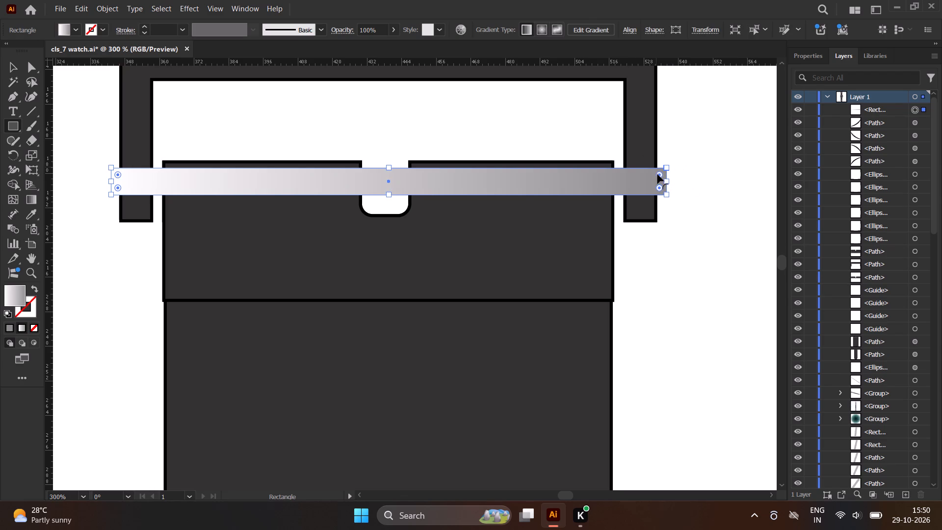
Slightly round all four corners of the new gradient rectangle.
{"action": "left_click", "coordinate": [659, 174]}
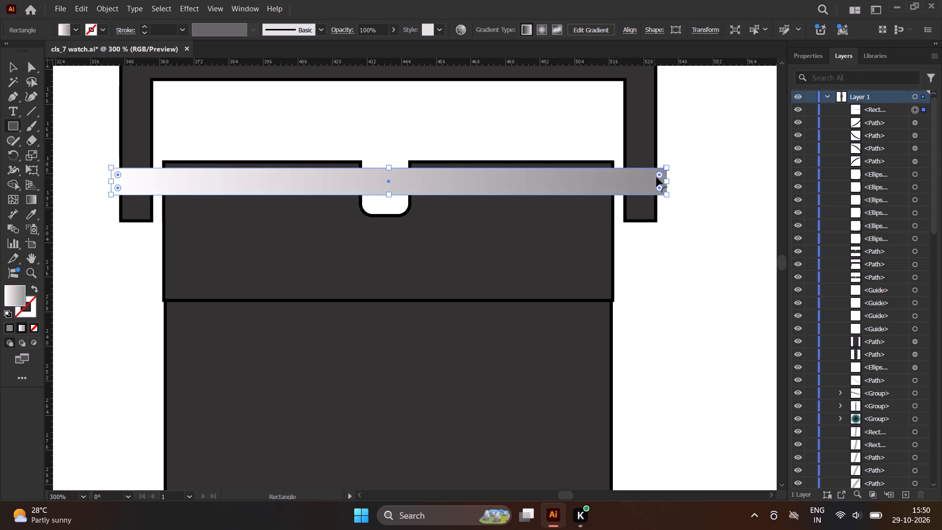
{"action": "left_click", "coordinate": [655, 177]}
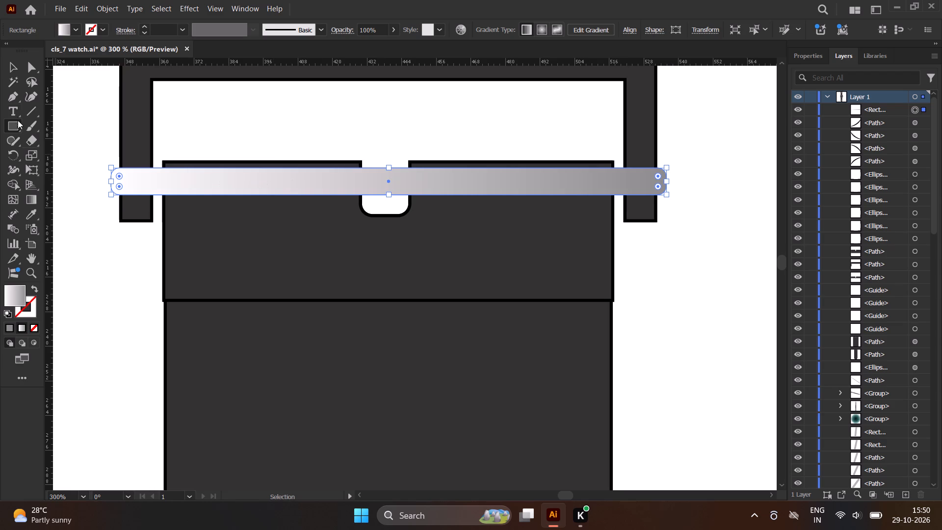
Change the bar's white gradient stop to light grey CCCACA, keeping the linear gradient.
{"action": "left_click", "coordinate": [30, 198]}
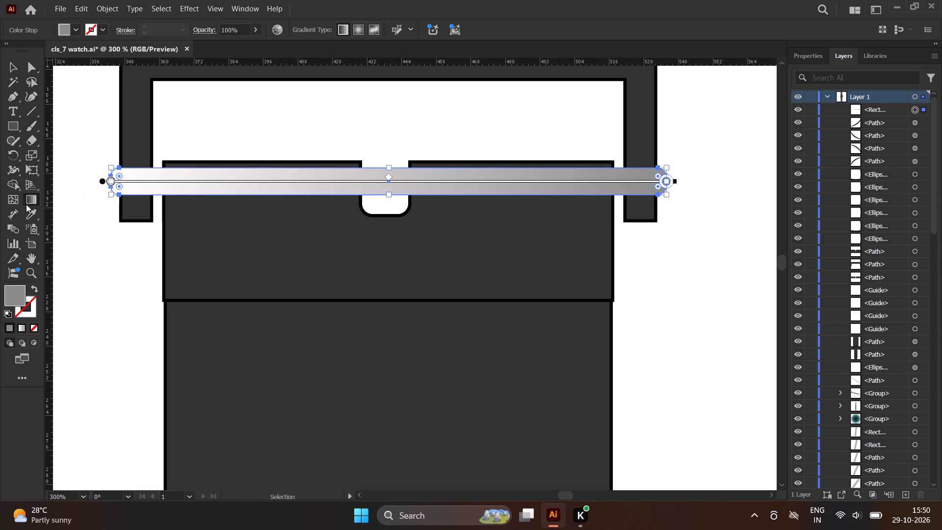
{"action": "double_click", "coordinate": [26, 204]}
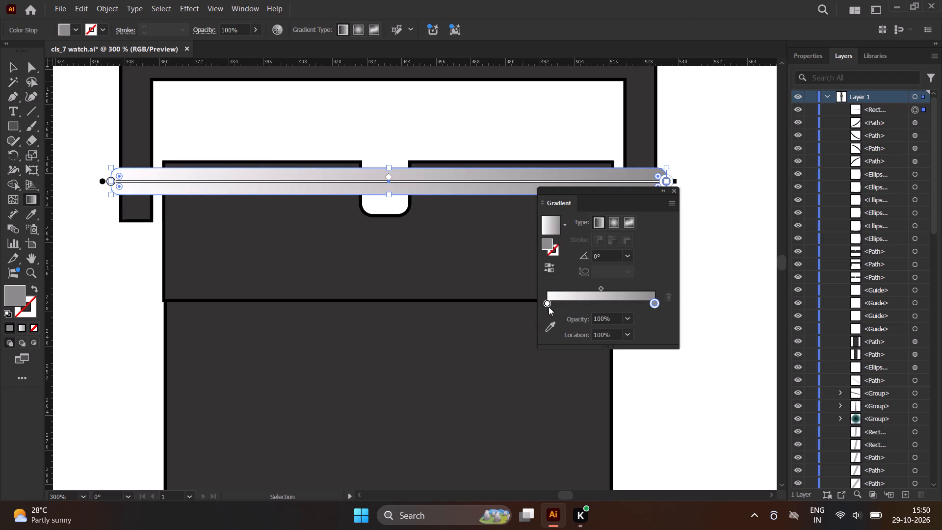
{"action": "left_click", "coordinate": [549, 303]}
{"action": "double_click", "coordinate": [12, 295]}
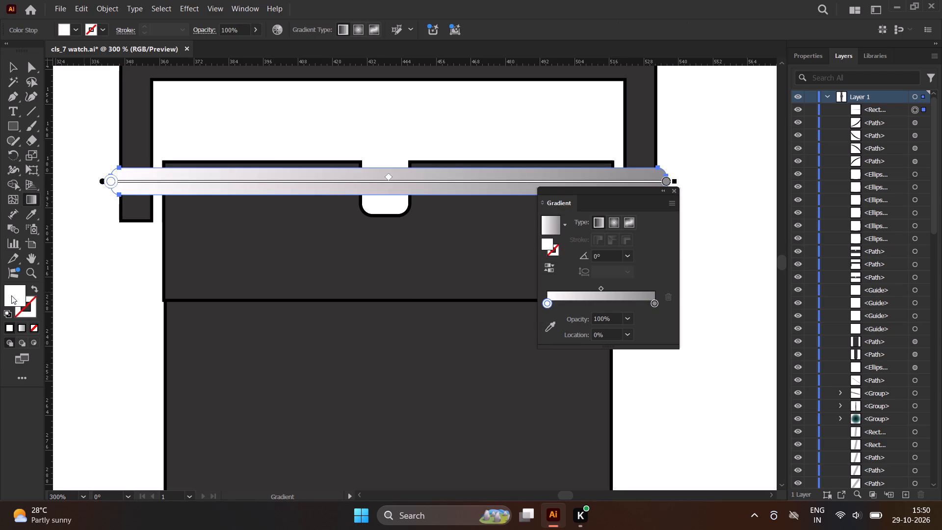
{"action": "left_click_drag", "start_coordinate": [603, 180], "coordinate": [600, 186]}
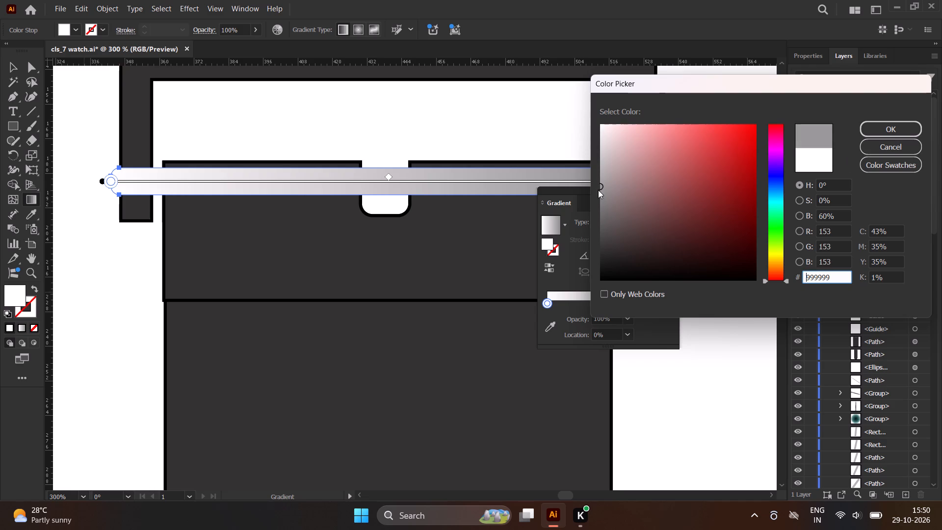
{"action": "left_click", "coordinate": [898, 126]}
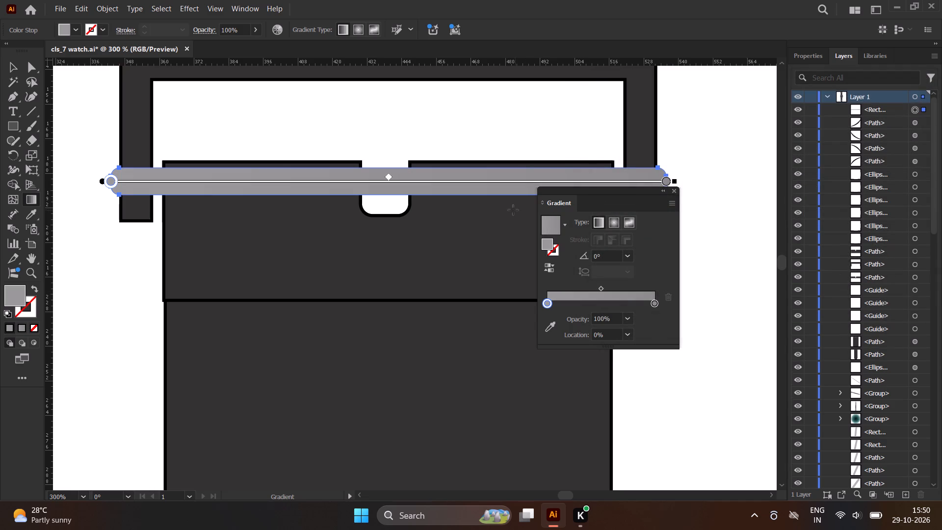
{"action": "left_click", "coordinate": [16, 300]}
{"action": "left_click", "coordinate": [16, 300]}
{"action": "left_click_drag", "start_coordinate": [603, 165], "coordinate": [602, 155]}
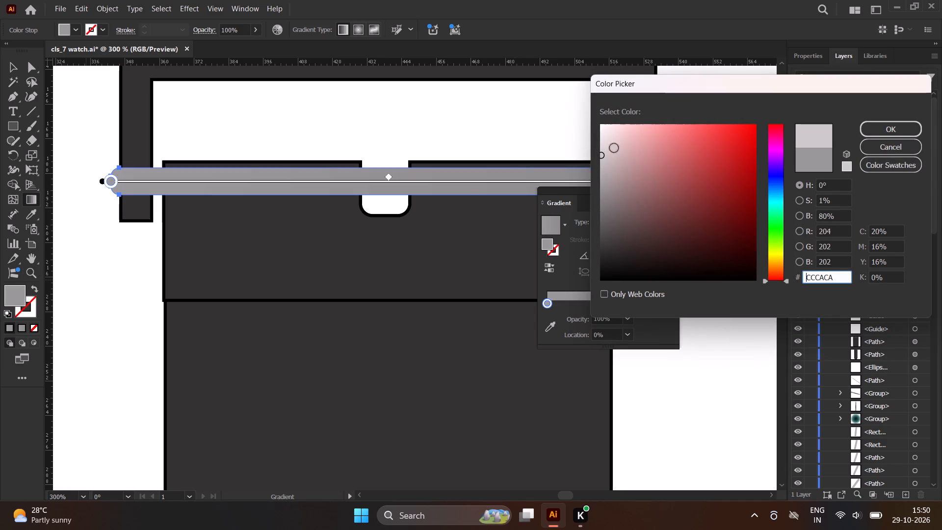
{"action": "left_click", "coordinate": [889, 128]}
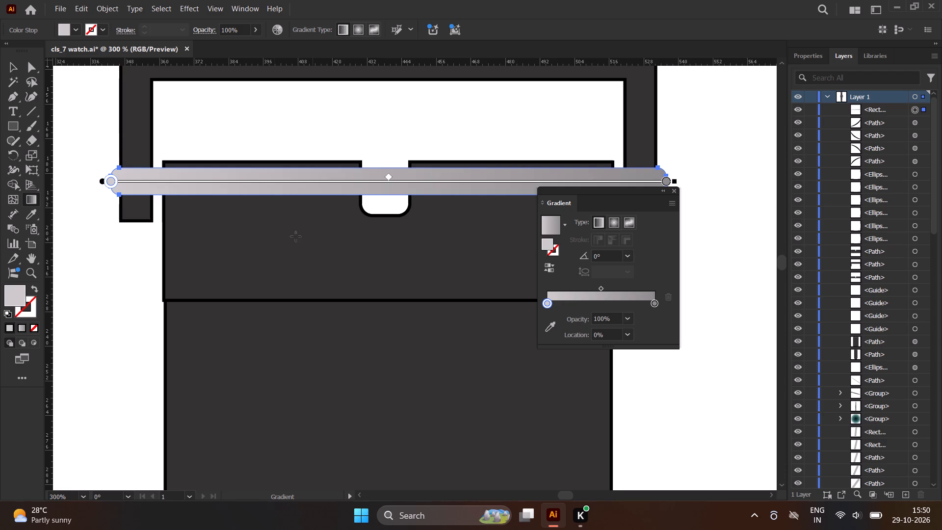
{"action": "left_click", "coordinate": [678, 190]}
{"action": "left_click", "coordinate": [19, 69]}
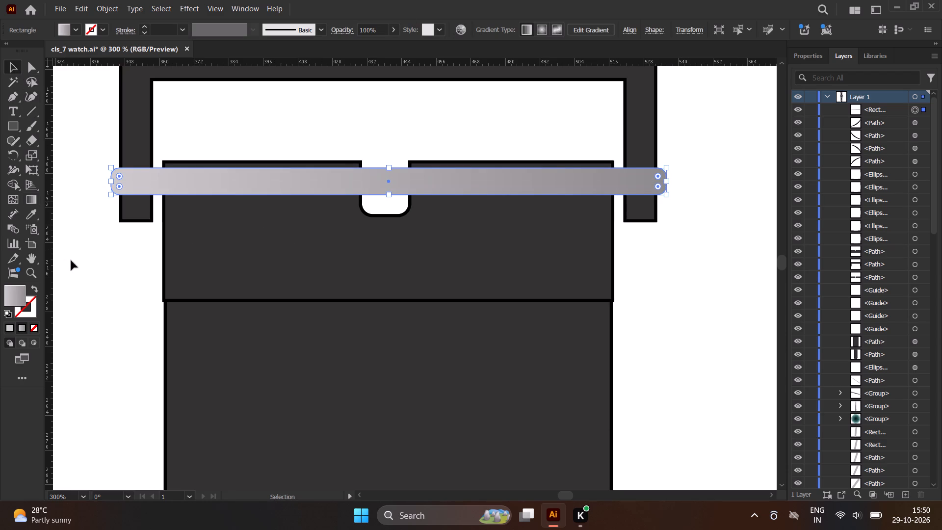
Send the rounded gradient bar to the back, behind the buckle and the strap.
{"action": "left_click", "coordinate": [78, 265]}
{"action": "left_click", "coordinate": [279, 187]}
{"action": "right_click", "coordinate": [322, 180]}
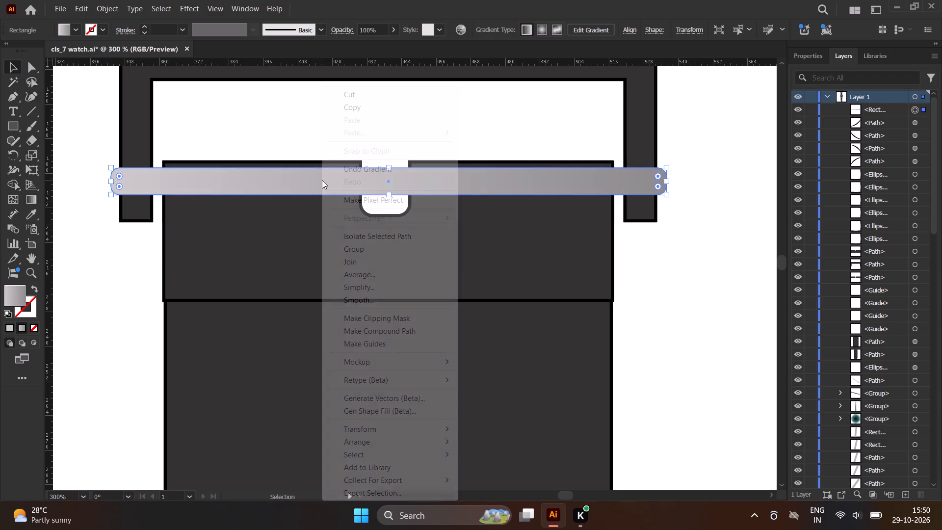
{"action": "left_click", "coordinate": [518, 477]}
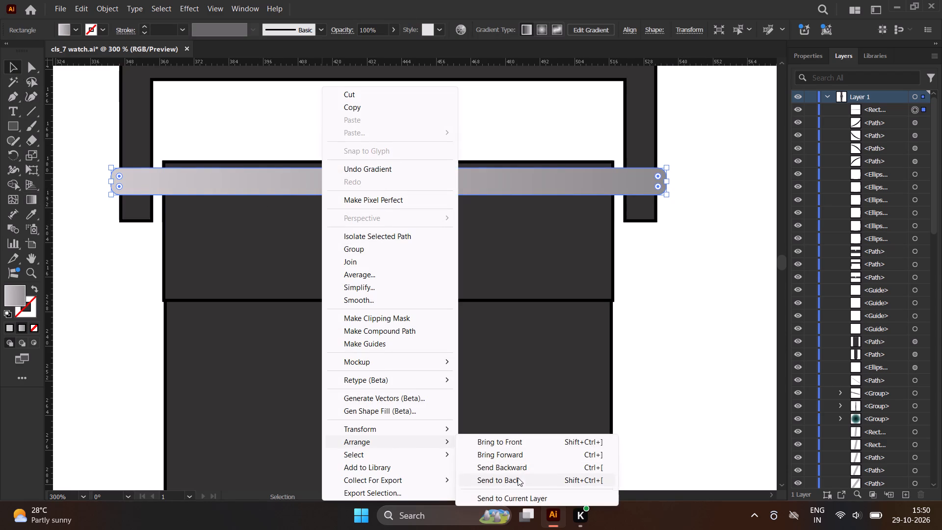
{"action": "left_click", "coordinate": [686, 296]}
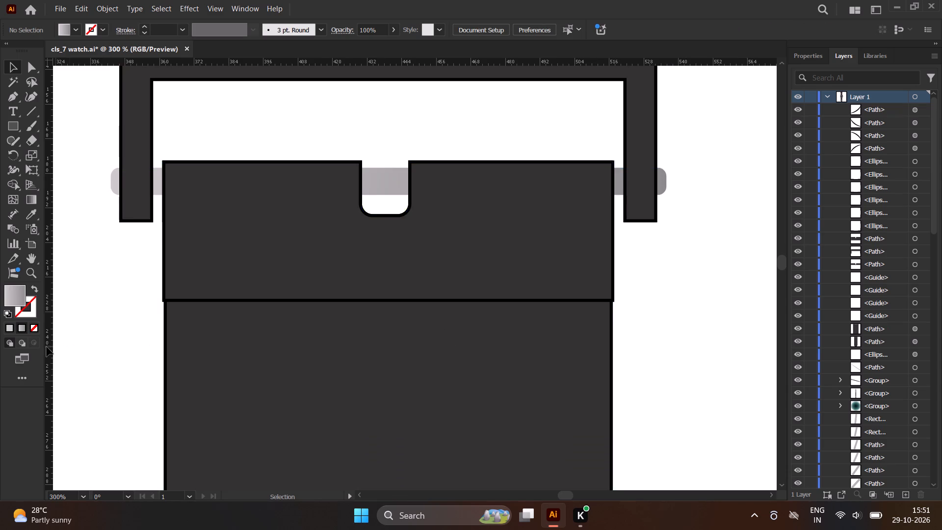
Reduce the gradient bar's height from its lower edge, making it a thinner pin across the strap's notch.
{"action": "scroll", "coordinate": [48, 347], "scroll_direction": "down", "scroll_amount": 1}
{"action": "scroll", "coordinate": [504, 307], "scroll_direction": "down", "scroll_amount": 1}
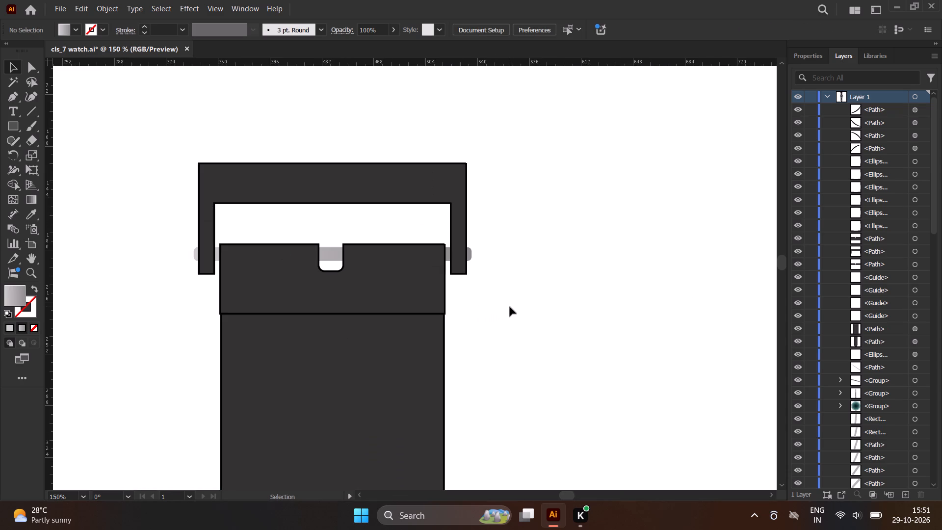
{"action": "left_click", "coordinate": [336, 256]}
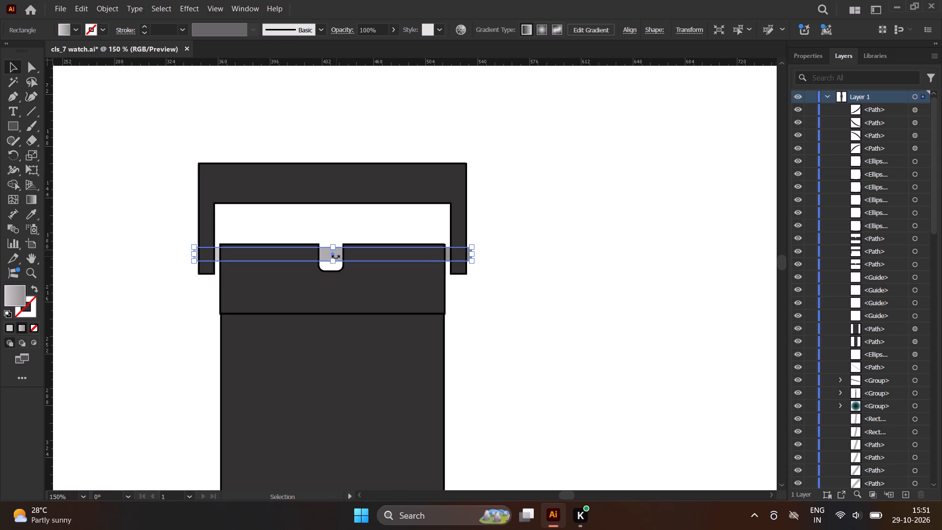
{"action": "left_click_drag", "start_coordinate": [331, 262], "coordinate": [331, 272]}
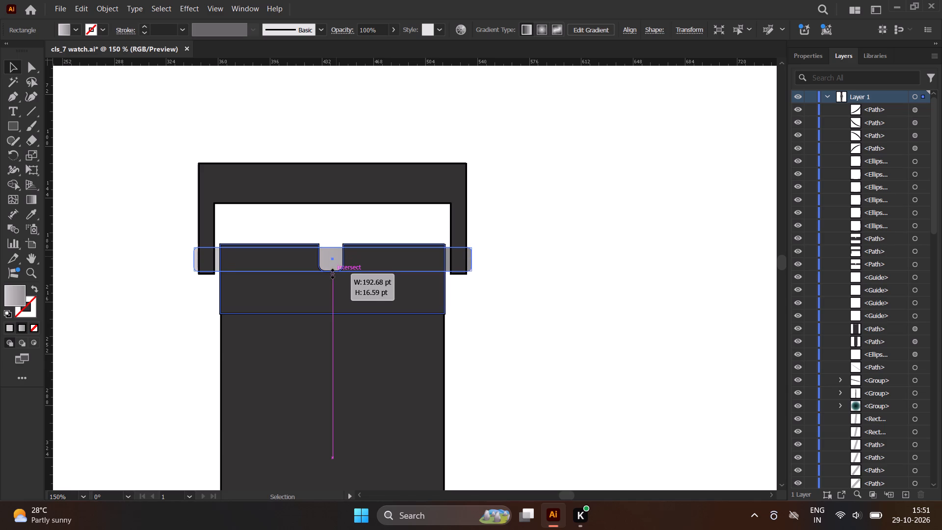
{"action": "left_click_drag", "start_coordinate": [331, 272], "coordinate": [331, 257]}
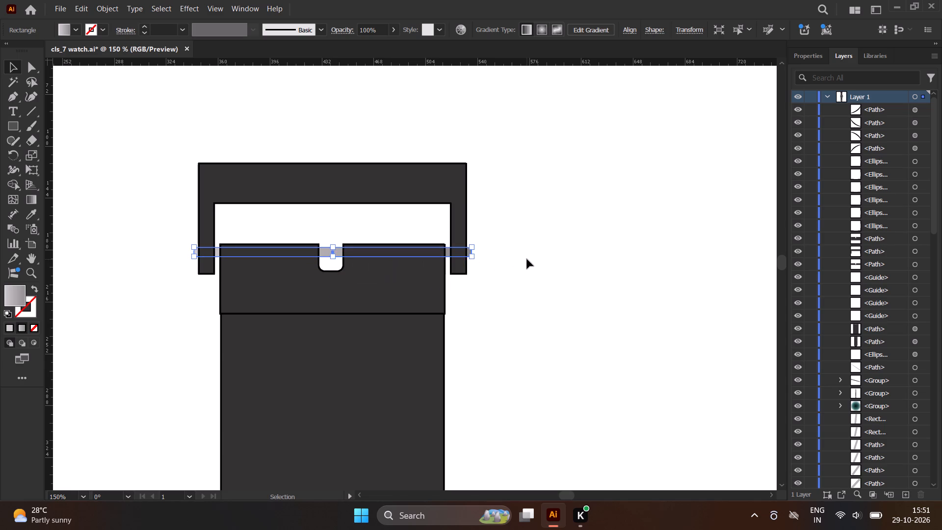
{"action": "left_click", "coordinate": [527, 259]}
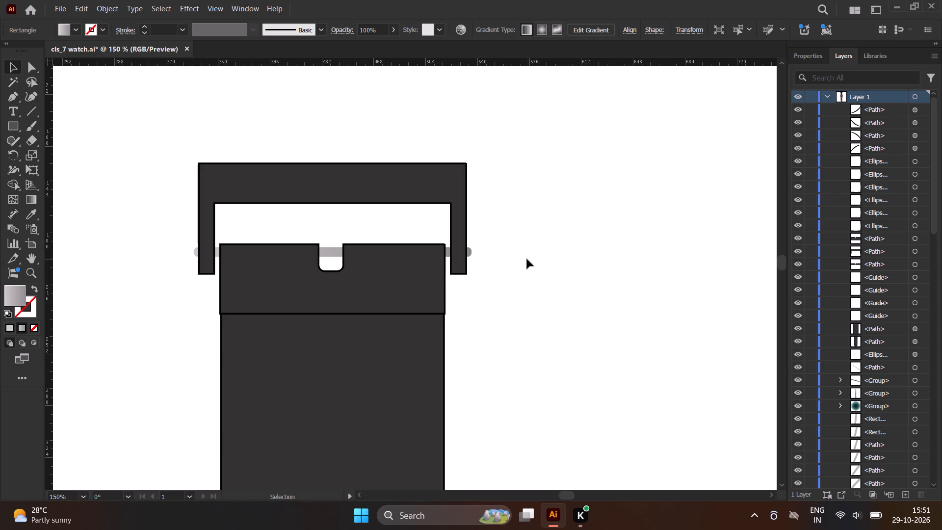
Nudge the buckle frame straight up by eight increments so its arms end just below the thin bar.
{"action": "left_click", "coordinate": [461, 211]}
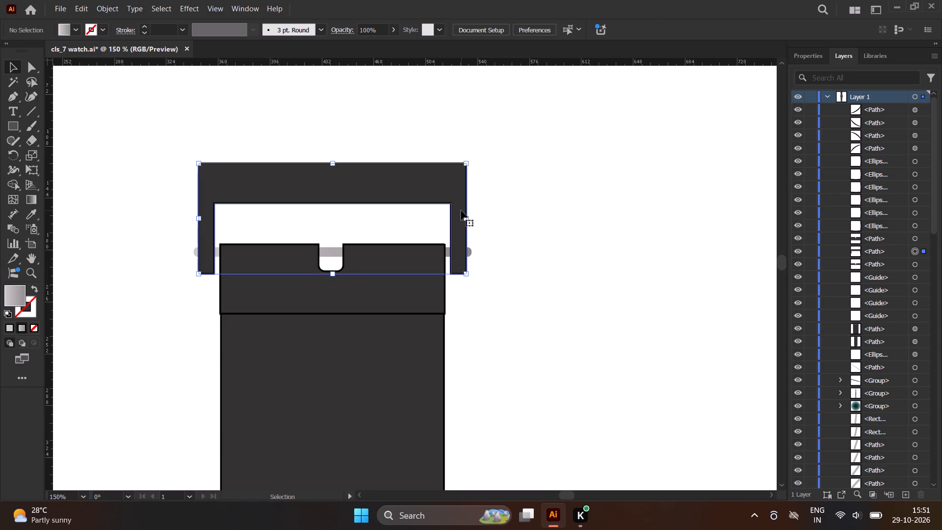
{"action": "key", "text": "Up"}
{"action": "key", "text": "Up"}
{"action": "key", "text": "Up"}
{"action": "key", "text": "Up"}
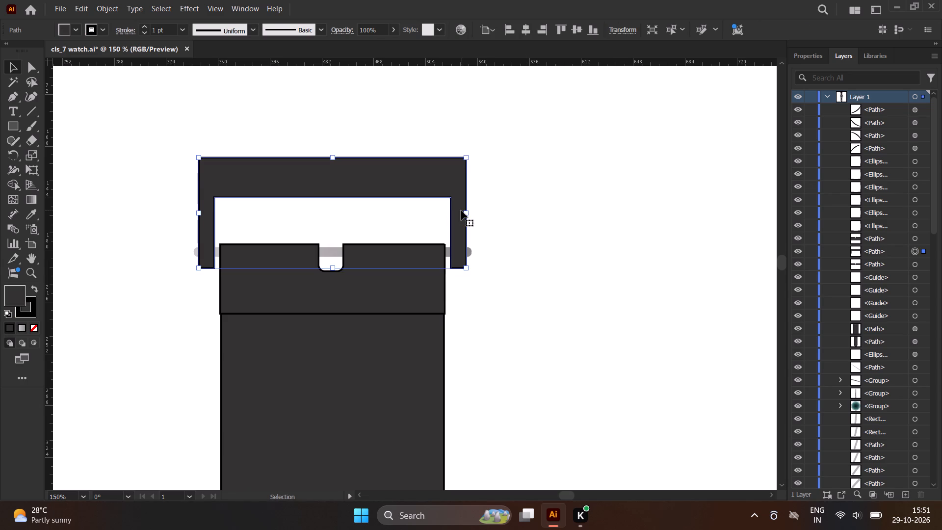
{"action": "key", "text": "Up"}
{"action": "key", "text": "Up"}
{"action": "key", "text": "Up"}
{"action": "key", "text": "Up"}
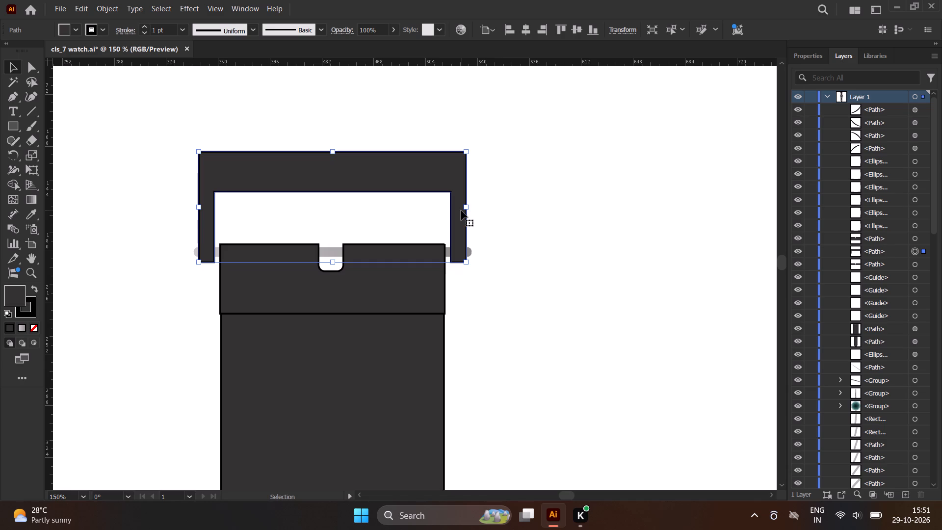
{"action": "left_click", "coordinate": [520, 191]}
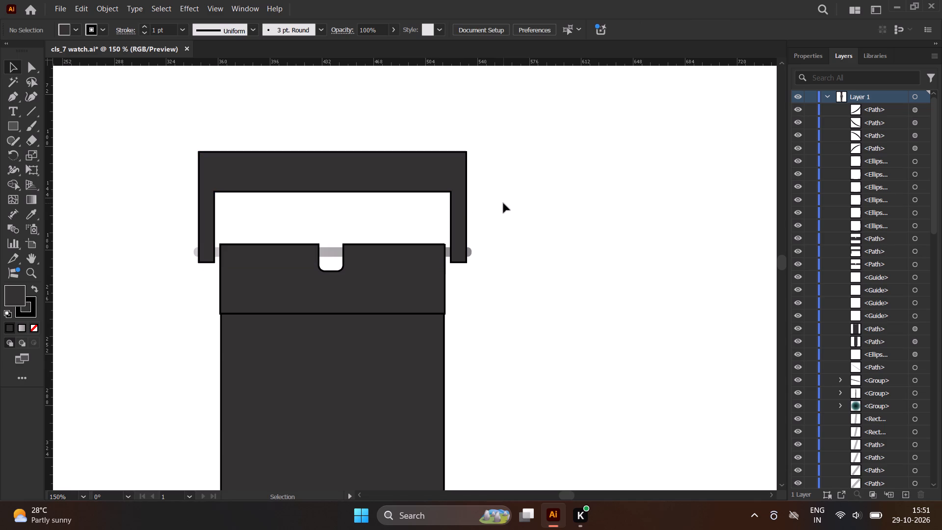
Shorten the bar's right end slightly so it protrudes less beyond the buckle's arm.
{"action": "left_click", "coordinate": [325, 252]}
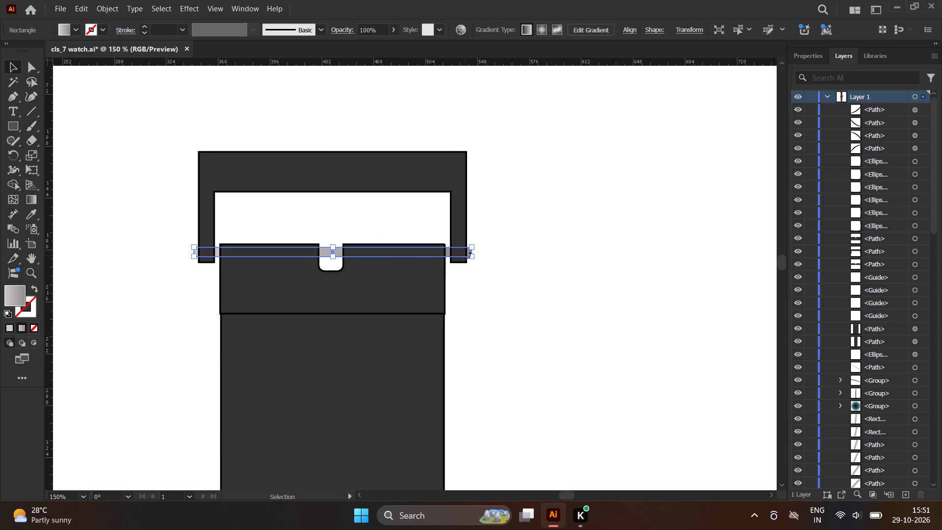
{"action": "scroll", "coordinate": [487, 252], "scroll_direction": "up", "scroll_amount": 4}
{"action": "scroll", "coordinate": [443, 251], "scroll_direction": "up", "scroll_amount": 4}
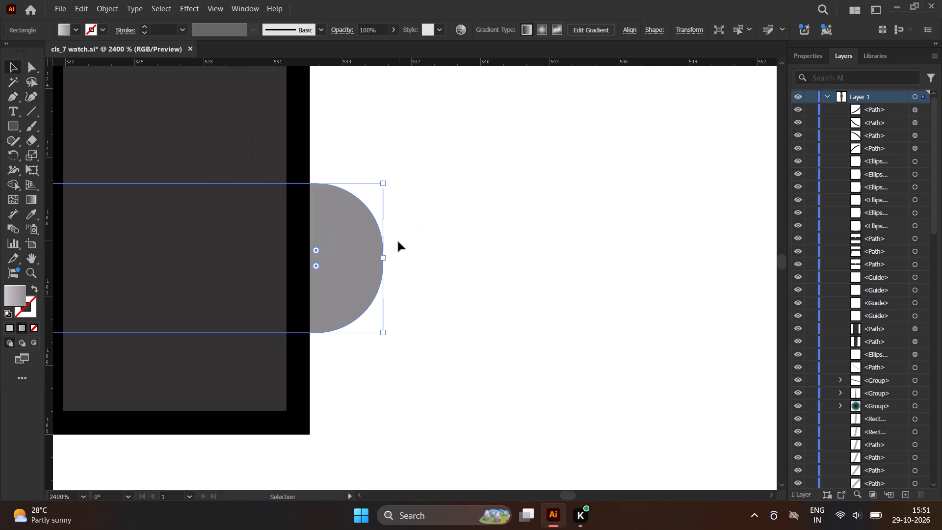
{"action": "left_click_drag", "start_coordinate": [385, 257], "coordinate": [359, 260], "text": "alt"}
{"action": "left_click", "coordinate": [488, 243]}
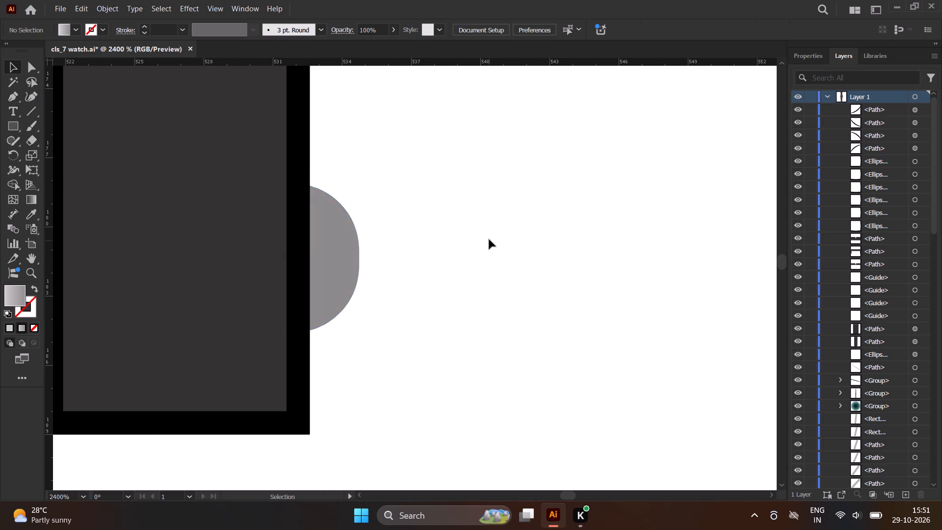
Duplicate the thin gradient bar and place the copy below the notch, extending past the strap's right edge.
{"action": "scroll", "coordinate": [489, 238], "scroll_direction": "down", "scroll_amount": 3}
{"action": "scroll", "coordinate": [489, 236], "scroll_direction": "up", "scroll_amount": 1}
{"action": "scroll", "coordinate": [489, 236], "scroll_direction": "down", "scroll_amount": 1}
{"action": "scroll", "coordinate": [542, 238], "scroll_direction": "down", "scroll_amount": 2}
{"action": "scroll", "coordinate": [542, 238], "scroll_direction": "up", "scroll_amount": 1}
{"action": "scroll", "coordinate": [542, 238], "scroll_direction": "down", "scroll_amount": 3}
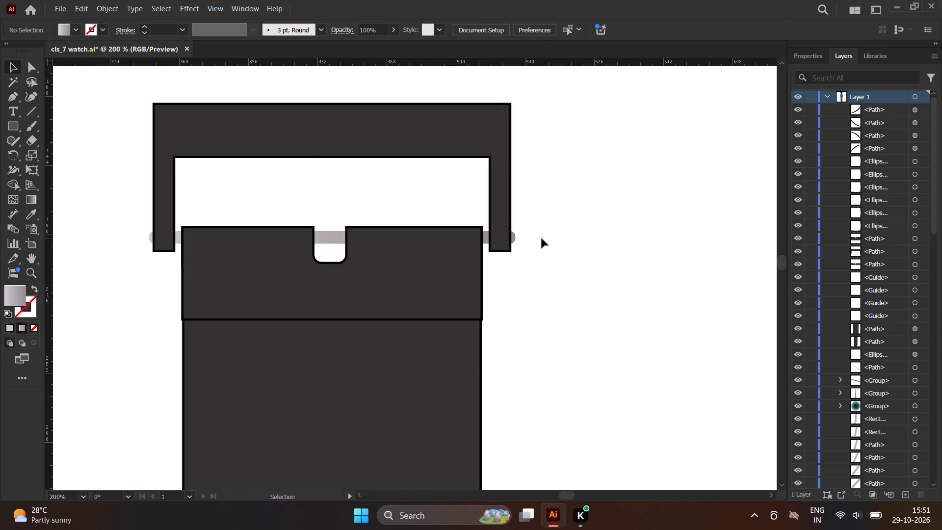
{"action": "scroll", "coordinate": [151, 276], "scroll_direction": "down", "scroll_amount": 1}
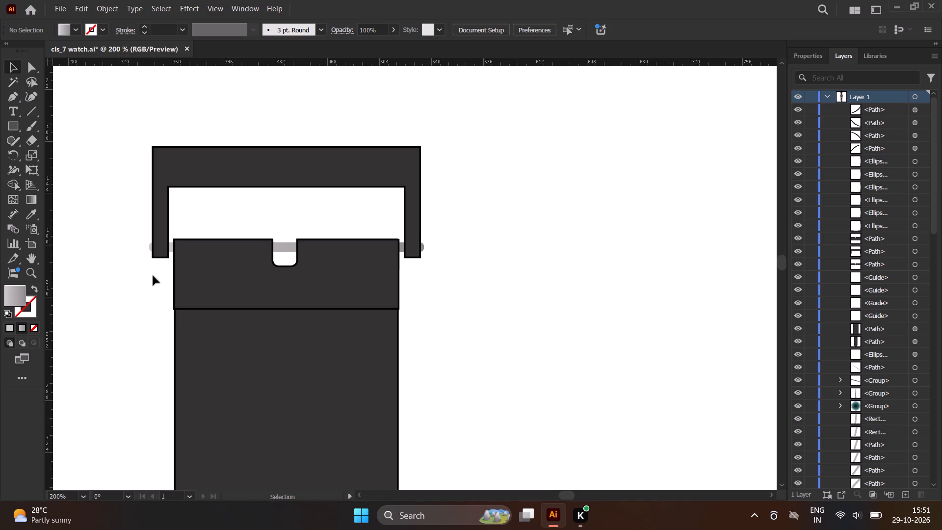
{"action": "scroll", "coordinate": [478, 209], "scroll_direction": "down", "scroll_amount": 1}
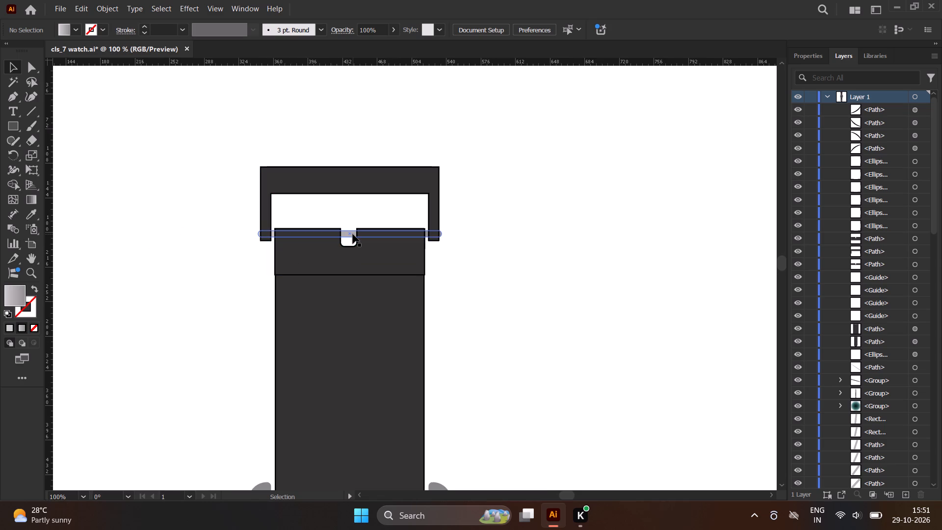
{"action": "left_click", "coordinate": [353, 234]}
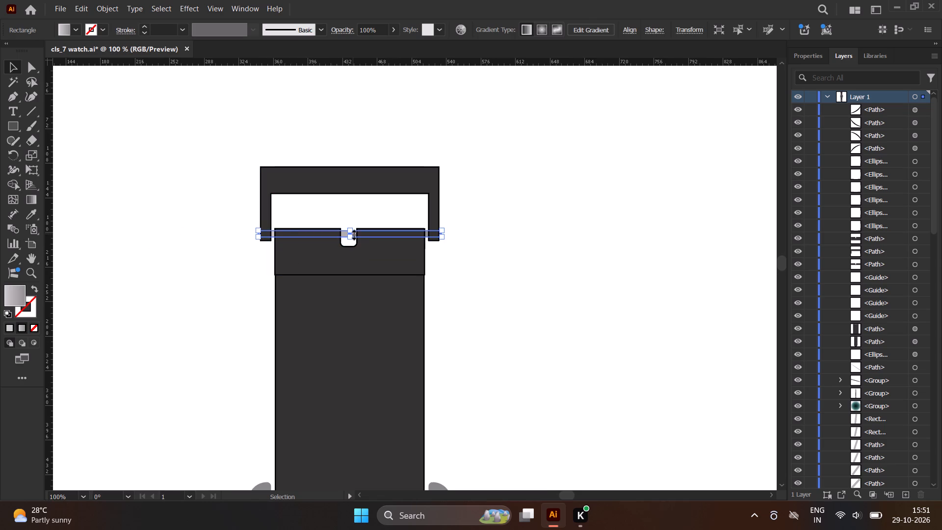
{"action": "scroll", "coordinate": [353, 233], "scroll_direction": "up", "scroll_amount": 1}
{"action": "scroll", "coordinate": [353, 233], "scroll_direction": "down", "scroll_amount": 1}
{"action": "scroll", "coordinate": [353, 233], "scroll_direction": "up", "scroll_amount": 3}
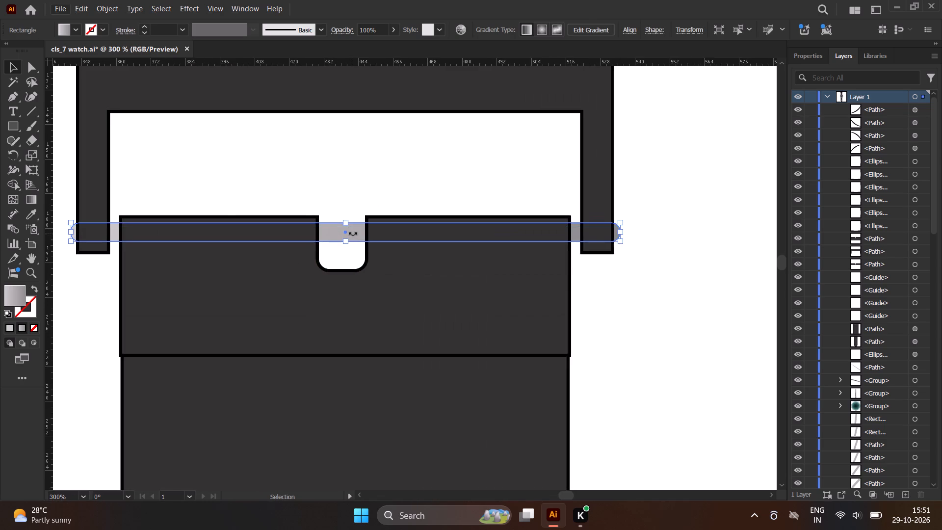
{"action": "scroll", "coordinate": [359, 231], "scroll_direction": "up", "scroll_amount": 2}
{"action": "left_click_drag", "start_coordinate": [359, 231], "coordinate": [360, 261], "text": "alt"}
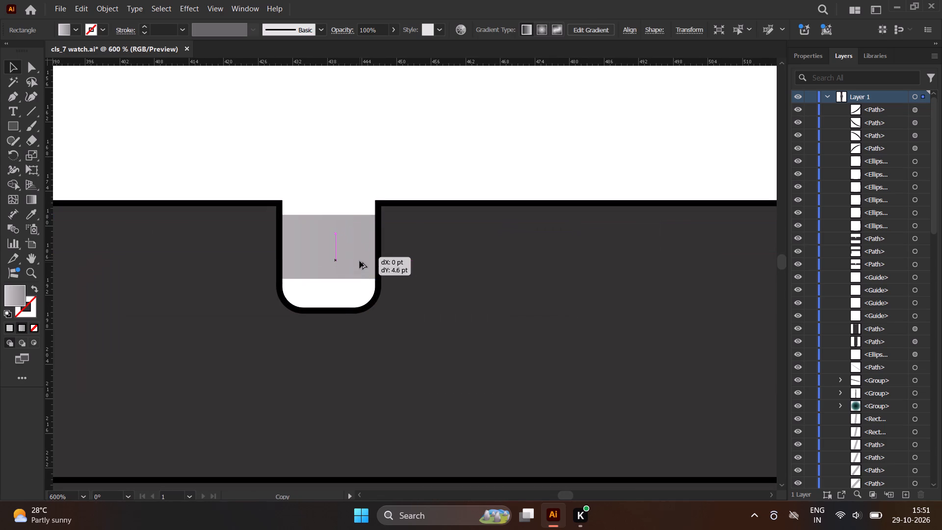
{"action": "left_click_drag", "start_coordinate": [360, 261], "coordinate": [829, 355], "text": "alt"}
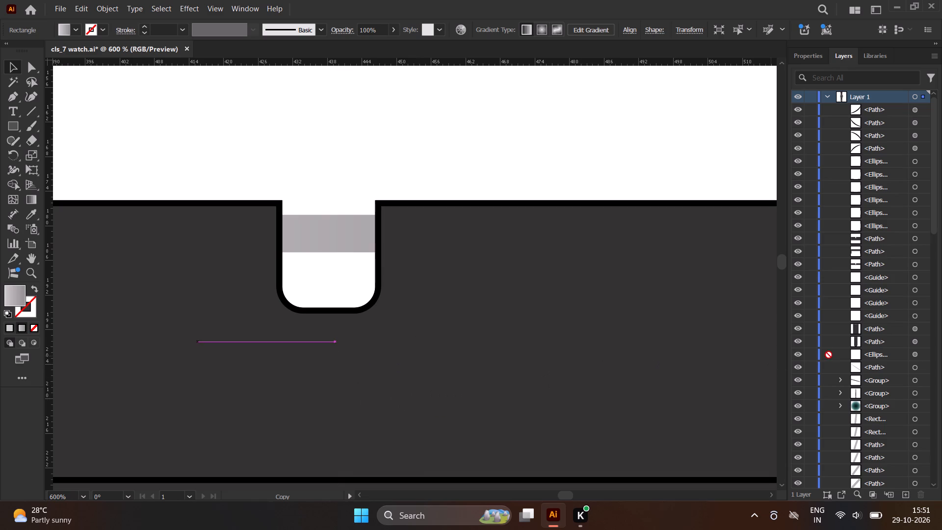
{"action": "left_click_drag", "start_coordinate": [829, 355], "coordinate": [753, 355], "text": "alt"}
Move the duplicated gradient bar down to the upper lugs, spanning the gap behind the upper strap's bottom end.
{"action": "scroll", "coordinate": [650, 347], "scroll_direction": "down", "scroll_amount": 3}
{"action": "scroll", "coordinate": [541, 337], "scroll_direction": "up", "scroll_amount": 1}
{"action": "scroll", "coordinate": [526, 336], "scroll_direction": "down", "scroll_amount": 3}
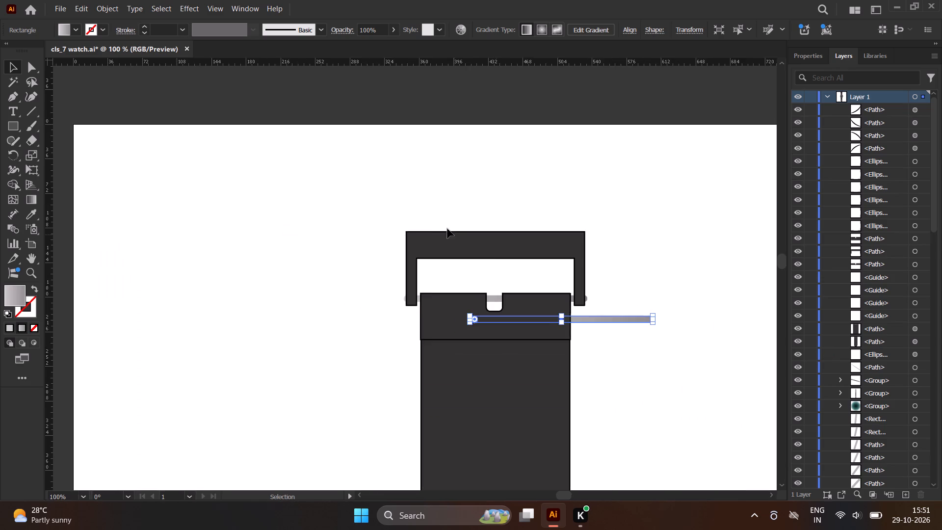
{"action": "scroll", "coordinate": [437, 223], "scroll_direction": "down", "scroll_amount": 1}
{"action": "scroll", "coordinate": [367, 177], "scroll_direction": "down", "scroll_amount": 1}
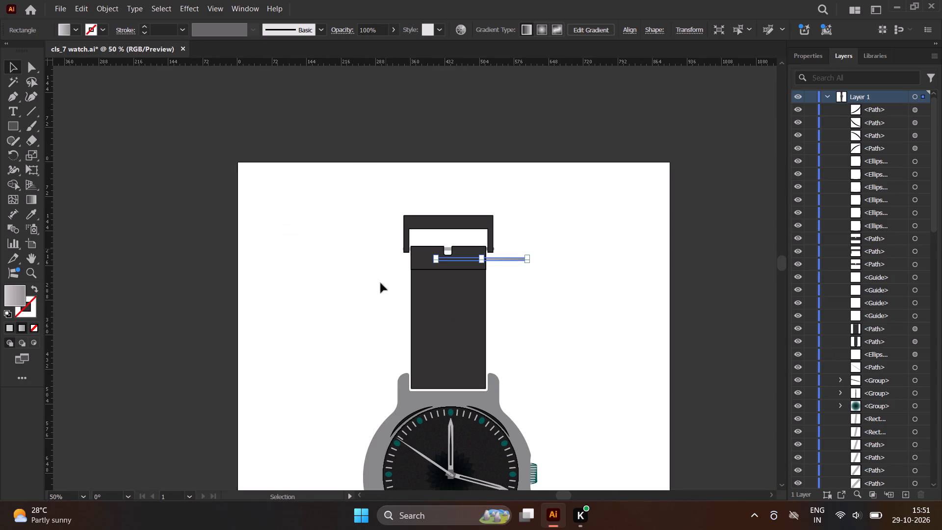
{"action": "scroll", "coordinate": [427, 421], "scroll_direction": "up", "scroll_amount": 3}
{"action": "scroll", "coordinate": [433, 407], "scroll_direction": "down", "scroll_amount": 1}
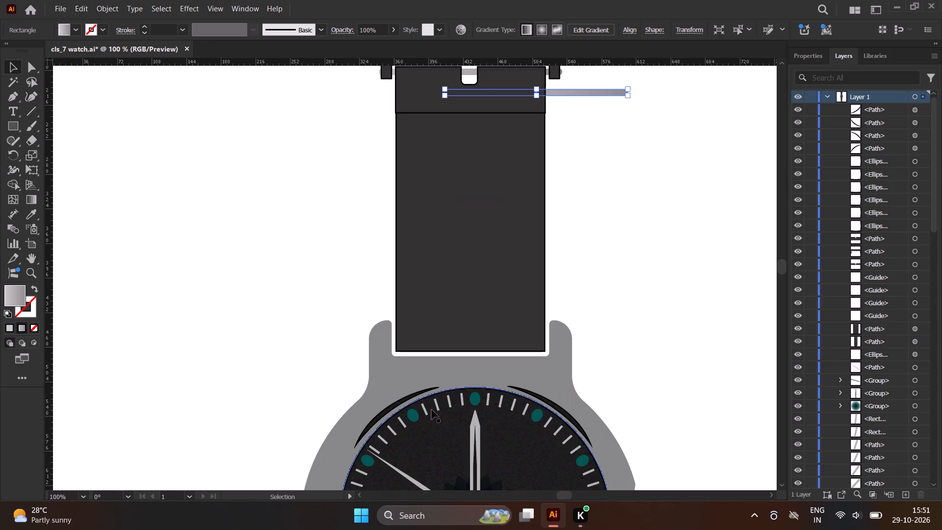
{"action": "left_click_drag", "start_coordinate": [602, 89], "coordinate": [510, 321]}
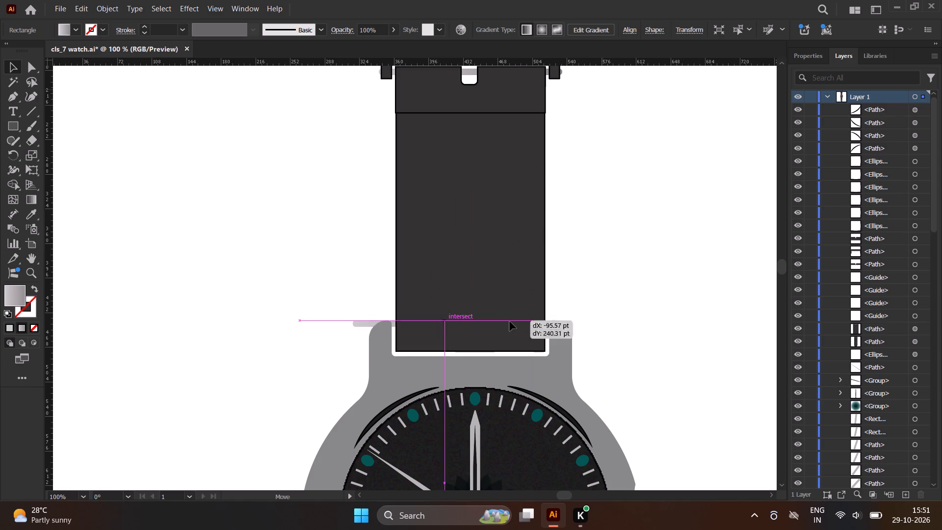
{"action": "left_click_drag", "start_coordinate": [510, 321], "coordinate": [534, 325]}
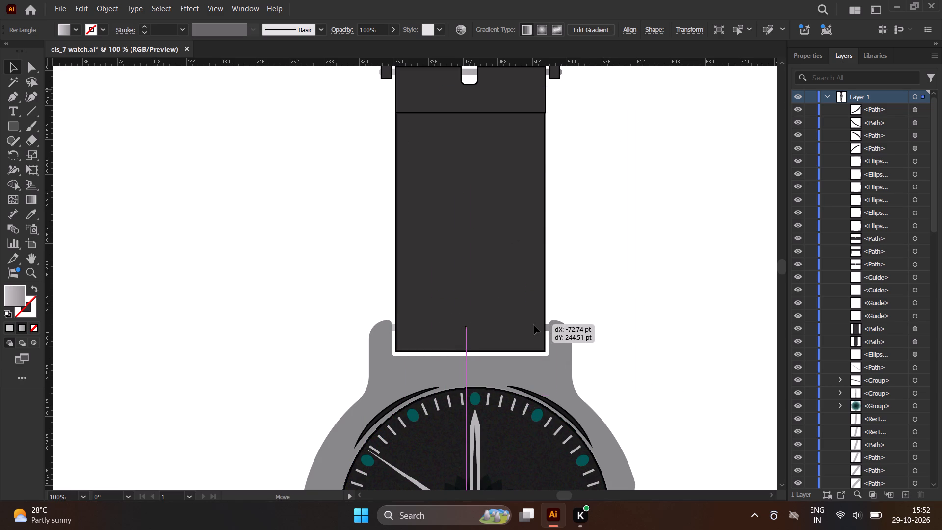
{"action": "left_click_drag", "start_coordinate": [534, 325], "coordinate": [531, 328]}
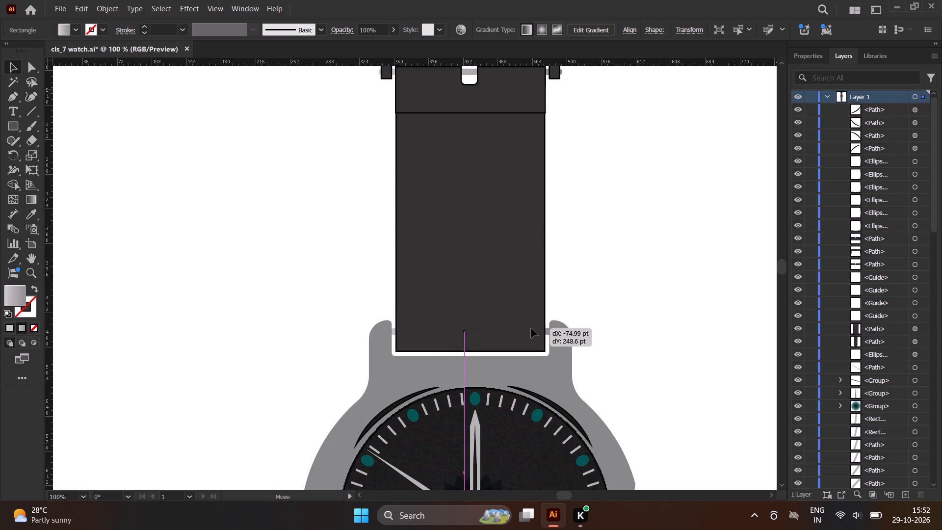
{"action": "left_click_drag", "start_coordinate": [531, 328], "coordinate": [526, 341]}
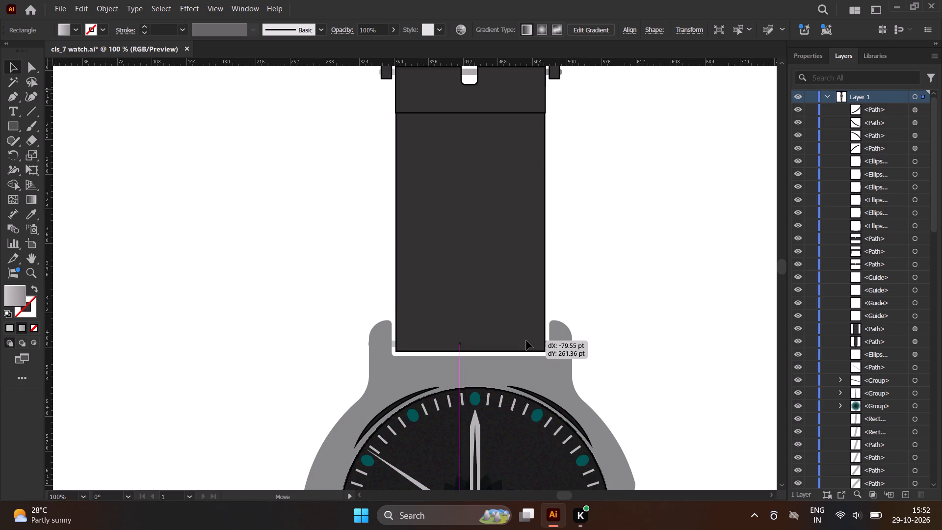
{"action": "left_click_drag", "start_coordinate": [526, 341], "coordinate": [529, 342]}
{"action": "left_click", "coordinate": [668, 283]}
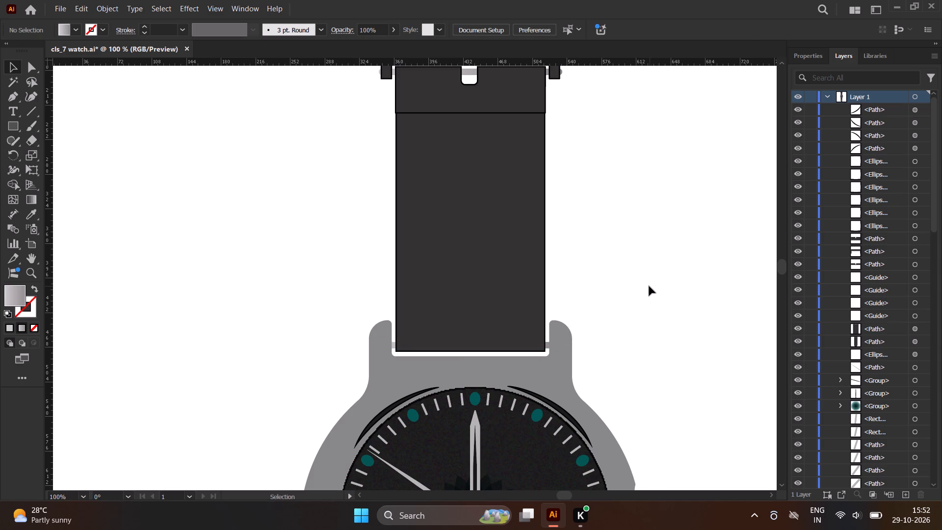
Duplicate the buckle's thin gradient bar and place the copy across the lower lugs, behind the lower strap's top end.
{"action": "scroll", "coordinate": [297, 212], "scroll_direction": "down", "scroll_amount": 1}
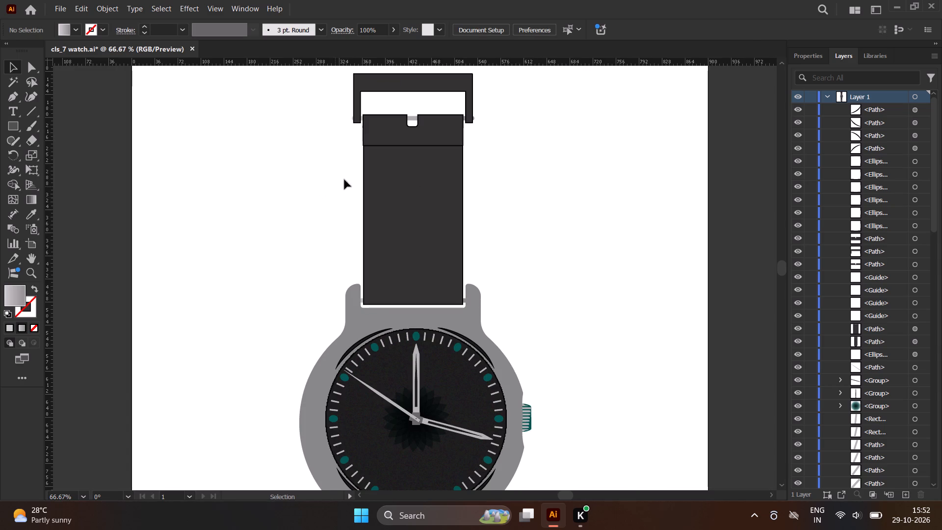
{"action": "left_click", "coordinate": [412, 120]}
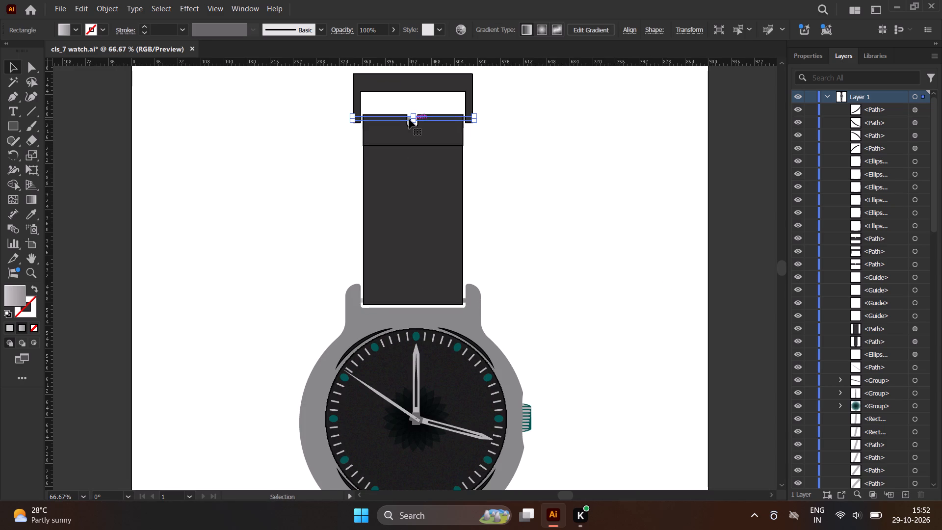
{"action": "left_click_drag", "start_coordinate": [409, 119], "coordinate": [537, 321], "text": "alt"}
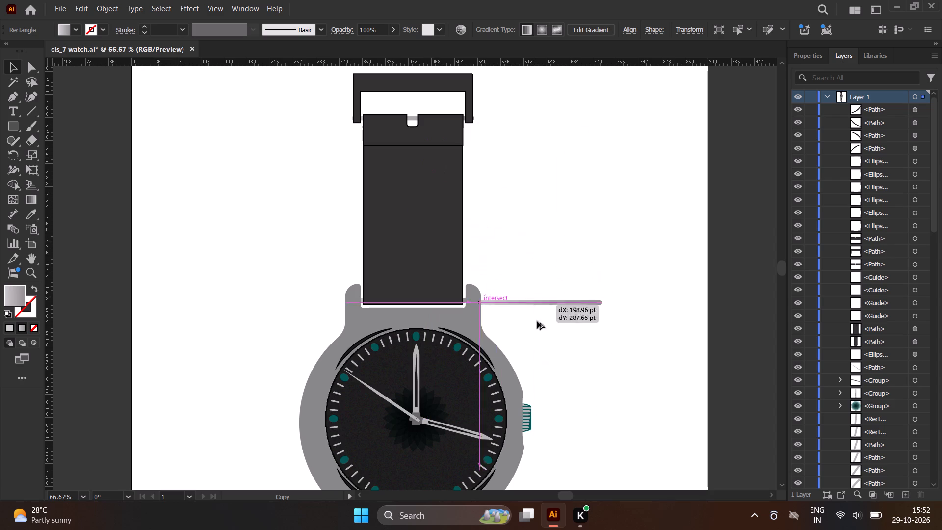
{"action": "left_click_drag", "start_coordinate": [537, 321], "coordinate": [587, 415], "text": "alt"}
{"action": "scroll", "coordinate": [447, 283], "scroll_direction": "down", "scroll_amount": 4}
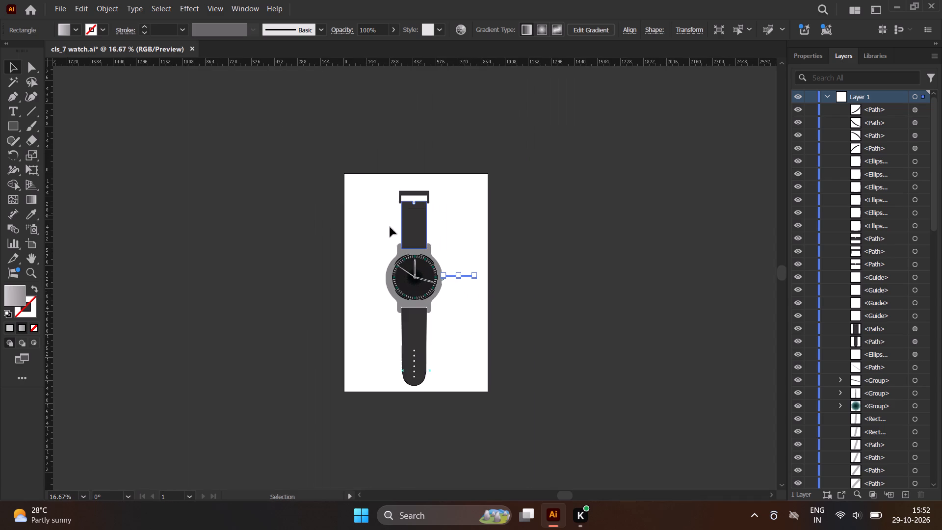
{"action": "scroll", "coordinate": [410, 340], "scroll_direction": "up", "scroll_amount": 1}
{"action": "scroll", "coordinate": [408, 295], "scroll_direction": "up", "scroll_amount": 2}
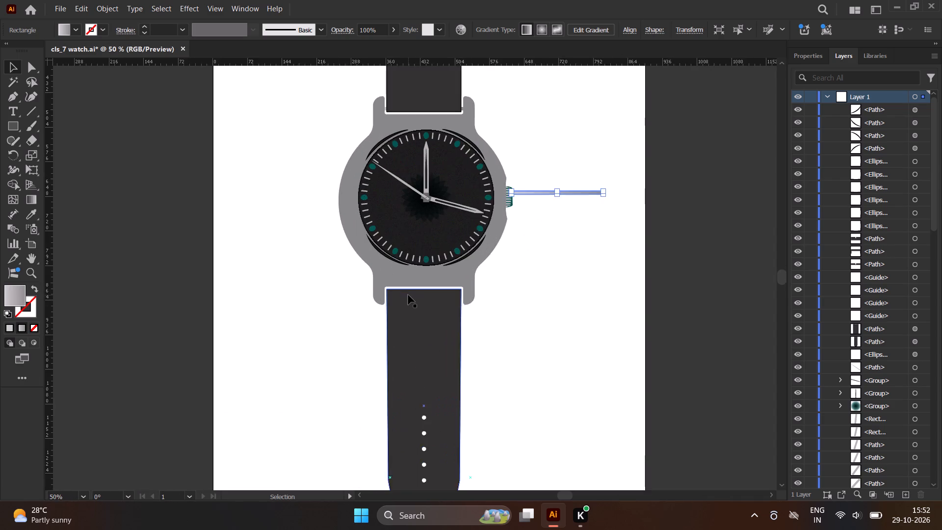
{"action": "scroll", "coordinate": [408, 295], "scroll_direction": "up", "scroll_amount": 1}
{"action": "left_click_drag", "start_coordinate": [645, 159], "coordinate": [592, 211]}
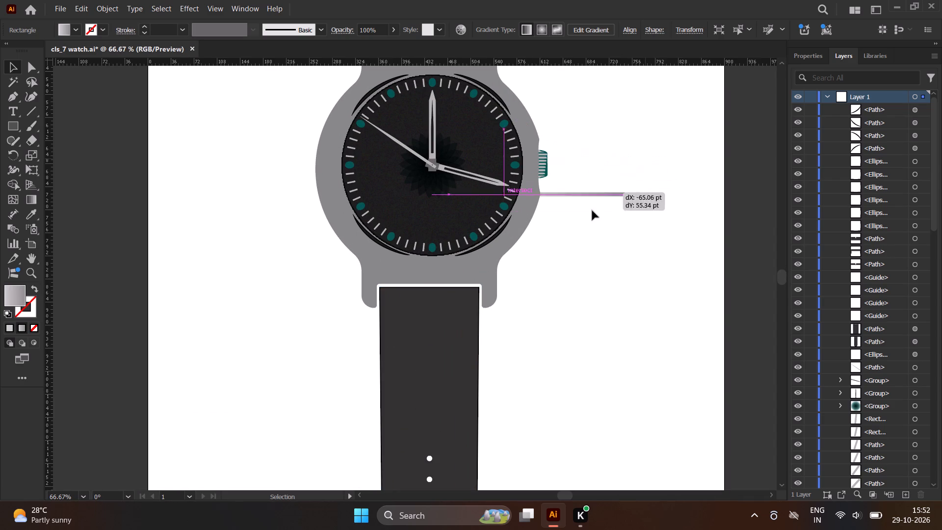
{"action": "left_click_drag", "start_coordinate": [592, 211], "coordinate": [456, 295]}
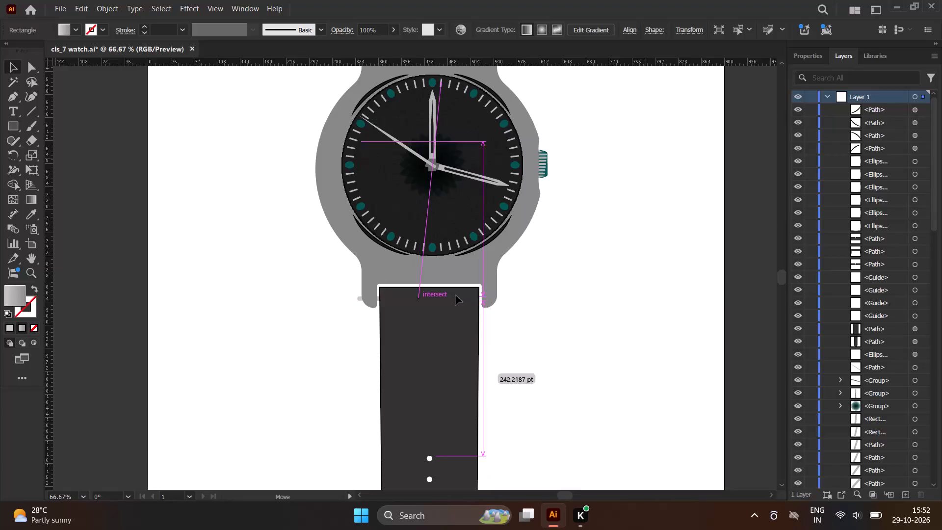
{"action": "left_click_drag", "start_coordinate": [456, 295], "coordinate": [466, 292]}
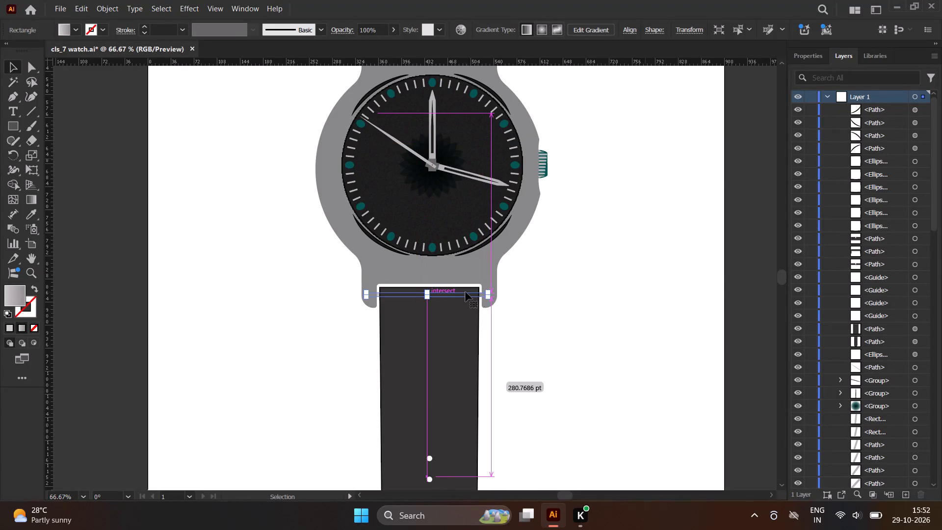
{"action": "left_click", "coordinate": [591, 270]}
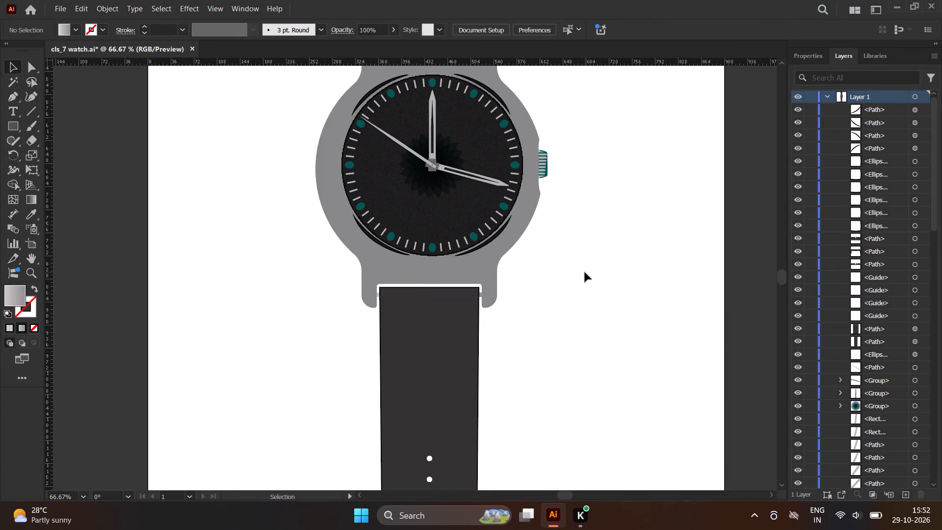
Nudge the lower lug bar straight up by a net eight increments, closer to the lower strap's top edge.
{"action": "scroll", "coordinate": [295, 310], "scroll_direction": "down", "scroll_amount": 1}
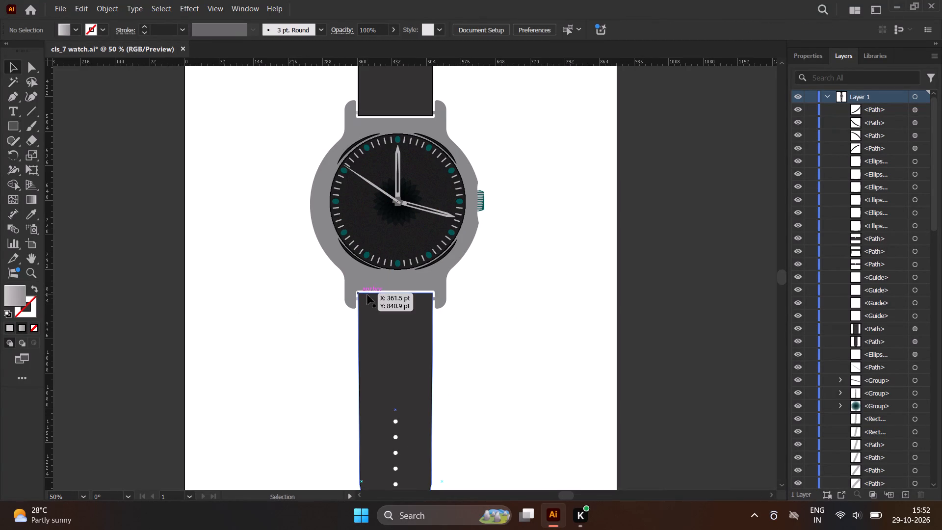
{"action": "scroll", "coordinate": [425, 296], "scroll_direction": "up", "scroll_amount": 1}
{"action": "scroll", "coordinate": [425, 296], "scroll_direction": "down", "scroll_amount": 1}
{"action": "scroll", "coordinate": [425, 296], "scroll_direction": "up", "scroll_amount": 4}
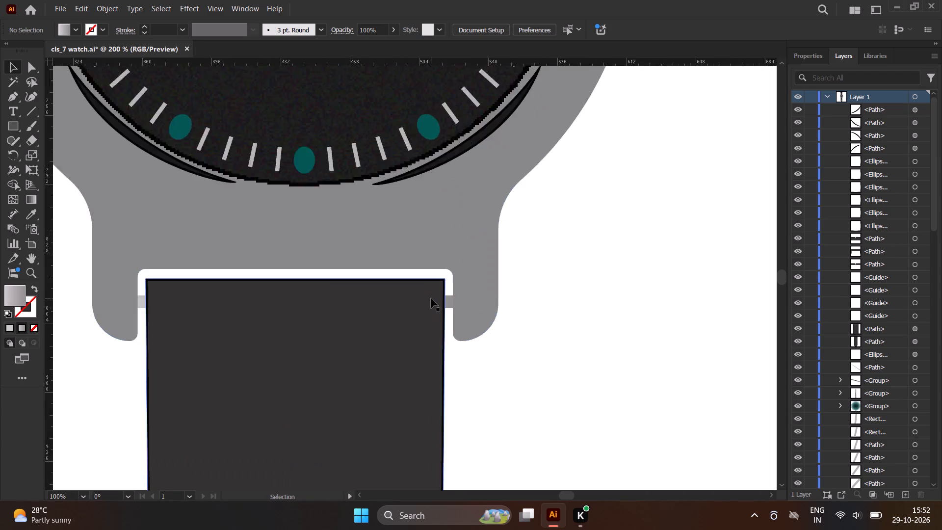
{"action": "scroll", "coordinate": [431, 298], "scroll_direction": "up", "scroll_amount": 2}
{"action": "left_click", "coordinate": [464, 298]}
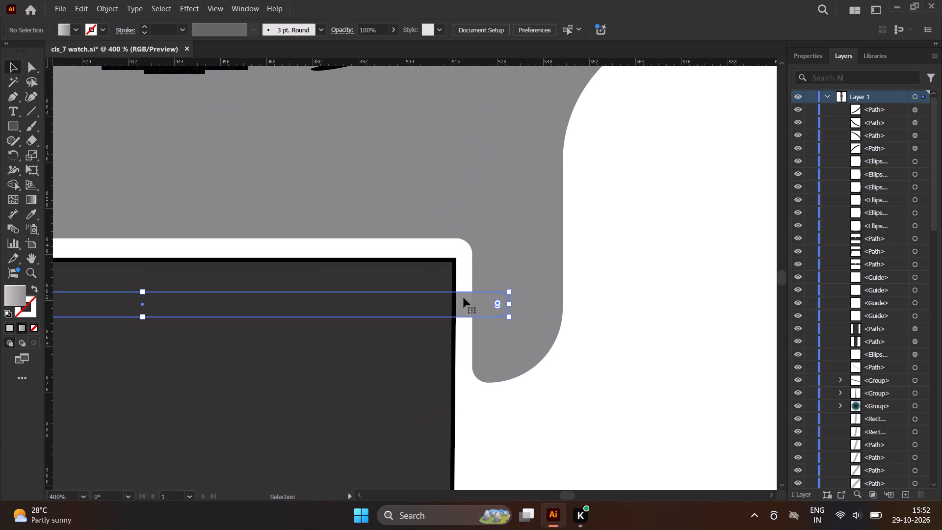
{"action": "key", "text": "Up"}
{"action": "key", "text": "Up"}
{"action": "key", "text": "Up"}
{"action": "key", "text": "Up"}
{"action": "key", "text": "Up"}
{"action": "key", "text": "Up"}
{"action": "key", "text": "Up"}
{"action": "key", "text": "Up"}
{"action": "key", "text": "Up"}
{"action": "key", "text": "Down"}
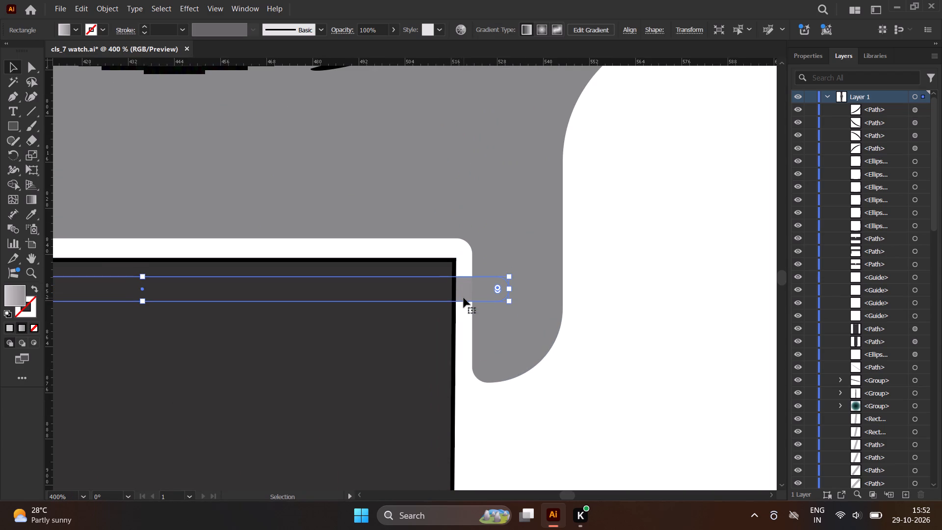
{"action": "left_click", "coordinate": [656, 251]}
Nudge the lower lug bar up by one more increment, then deselect it.
{"action": "scroll", "coordinate": [664, 252], "scroll_direction": "down", "scroll_amount": 5}
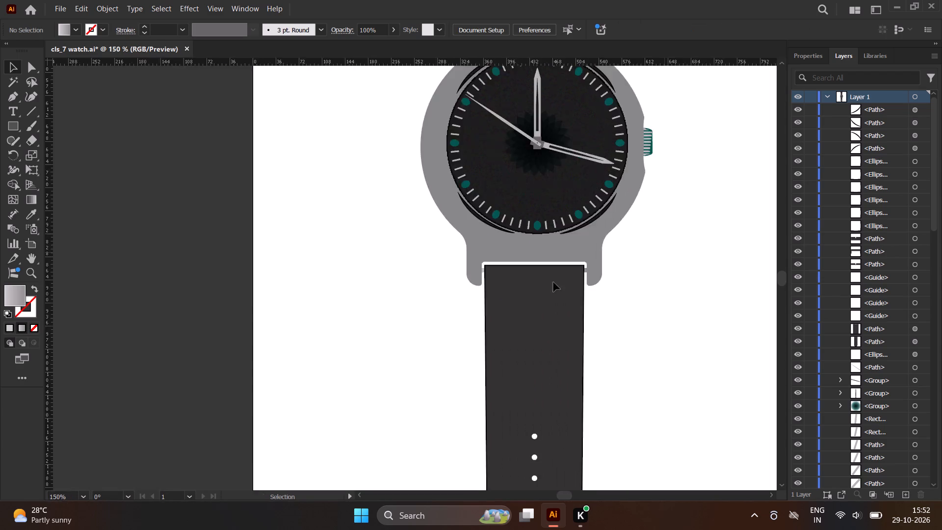
{"action": "scroll", "coordinate": [553, 282], "scroll_direction": "down", "scroll_amount": 1}
{"action": "scroll", "coordinate": [270, 323], "scroll_direction": "down", "scroll_amount": 1}
{"action": "scroll", "coordinate": [425, 167], "scroll_direction": "up", "scroll_amount": 3}
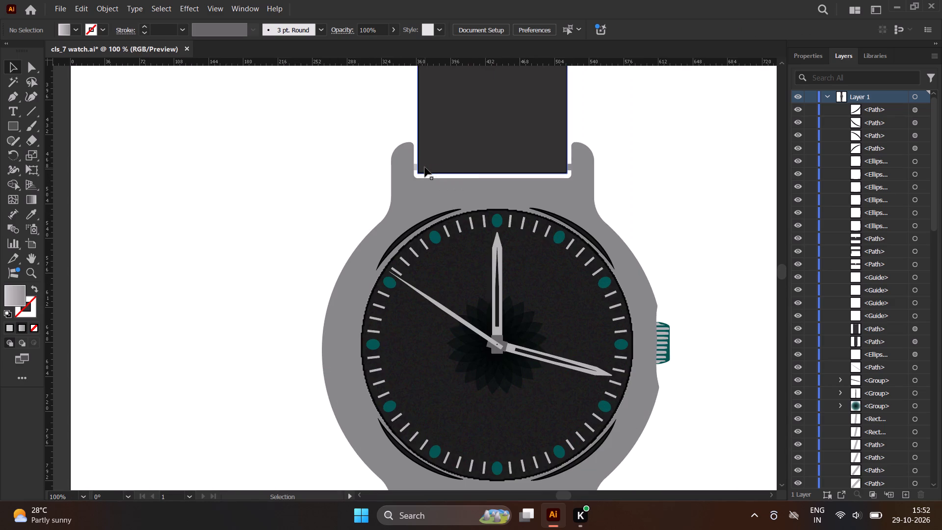
{"action": "scroll", "coordinate": [327, 191], "scroll_direction": "down", "scroll_amount": 1}
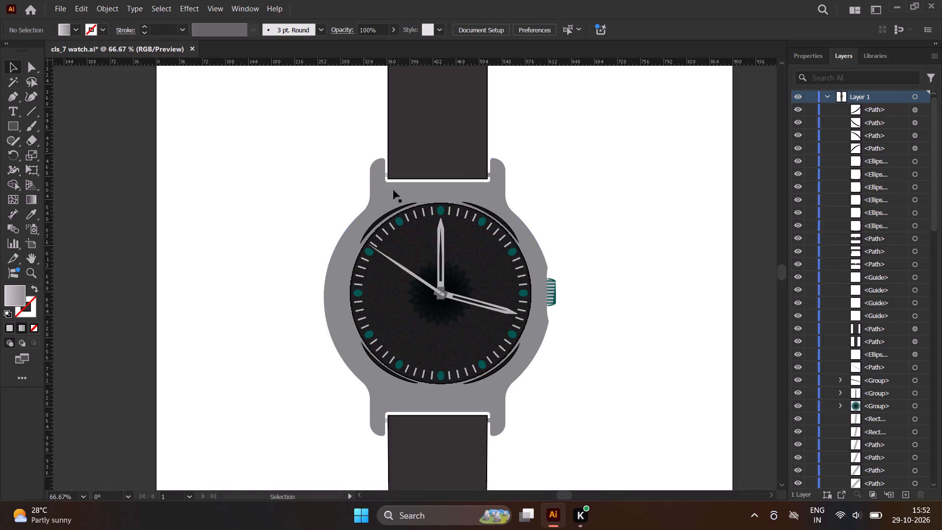
{"action": "left_click", "coordinate": [488, 420]}
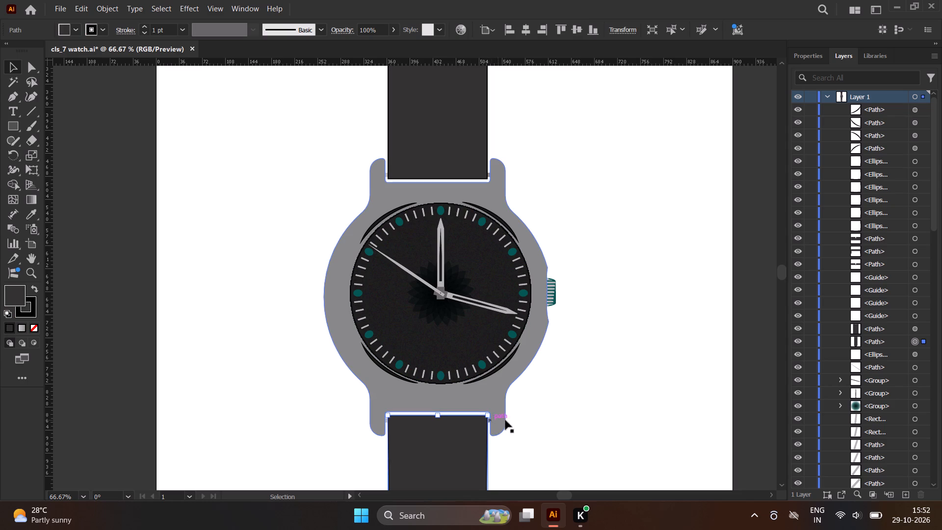
{"action": "scroll", "coordinate": [471, 422], "scroll_direction": "down", "scroll_amount": 1}
{"action": "scroll", "coordinate": [471, 422], "scroll_direction": "up", "scroll_amount": 4}
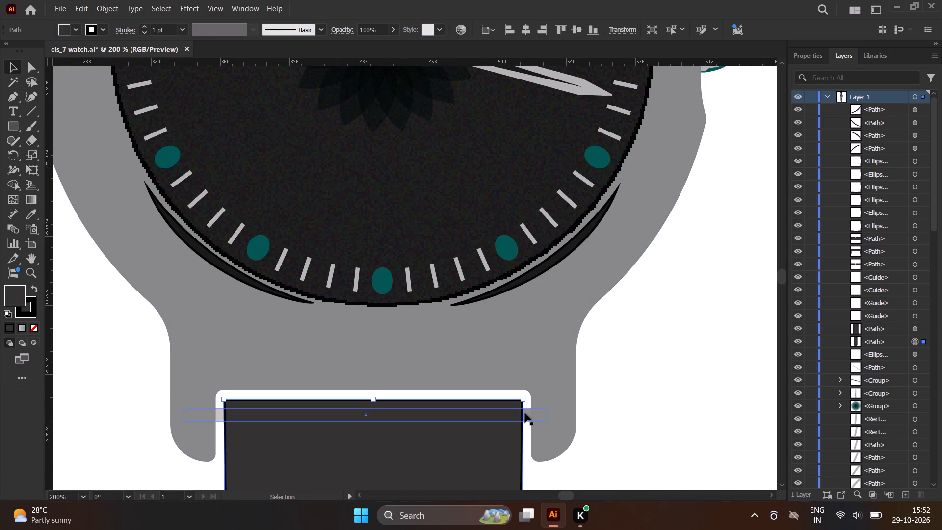
{"action": "left_click", "coordinate": [525, 413]}
{"action": "key", "text": "Up"}
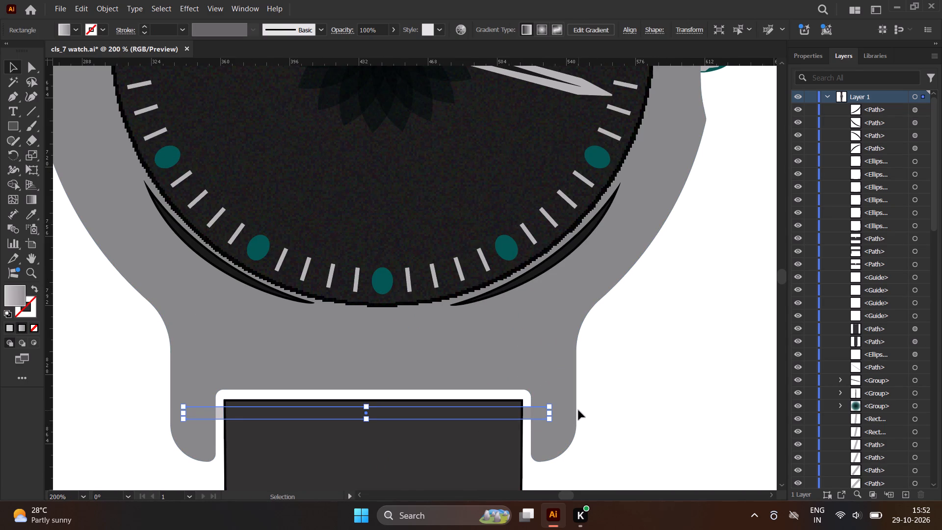
{"action": "left_click", "coordinate": [611, 400]}
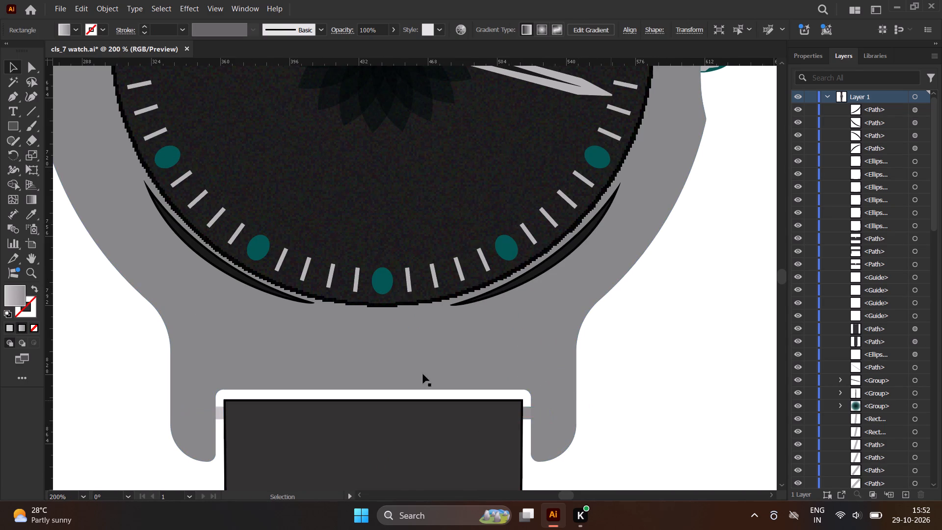
Draw the prong's left edge with the Pen, curving about 44 pt from the buckle's crossbar to the strap edge, and add its base inside the notch.
{"action": "scroll", "coordinate": [413, 359], "scroll_direction": "down", "scroll_amount": 3}
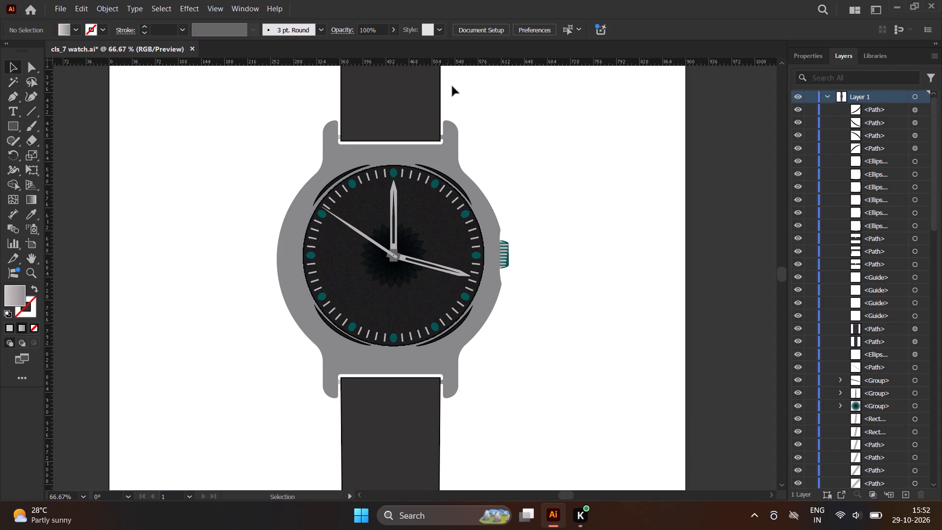
{"action": "scroll", "coordinate": [251, 159], "scroll_direction": "down", "scroll_amount": 2}
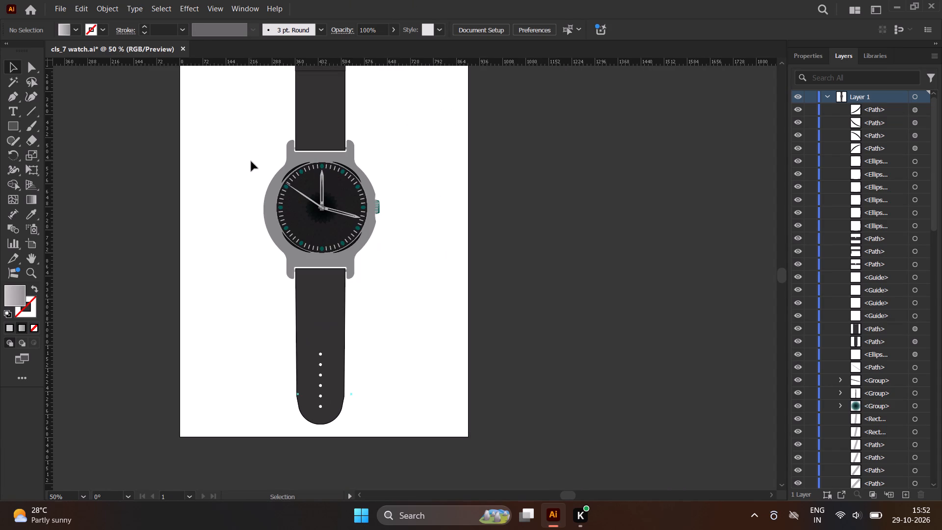
{"action": "scroll", "coordinate": [307, 377], "scroll_direction": "down", "scroll_amount": 1}
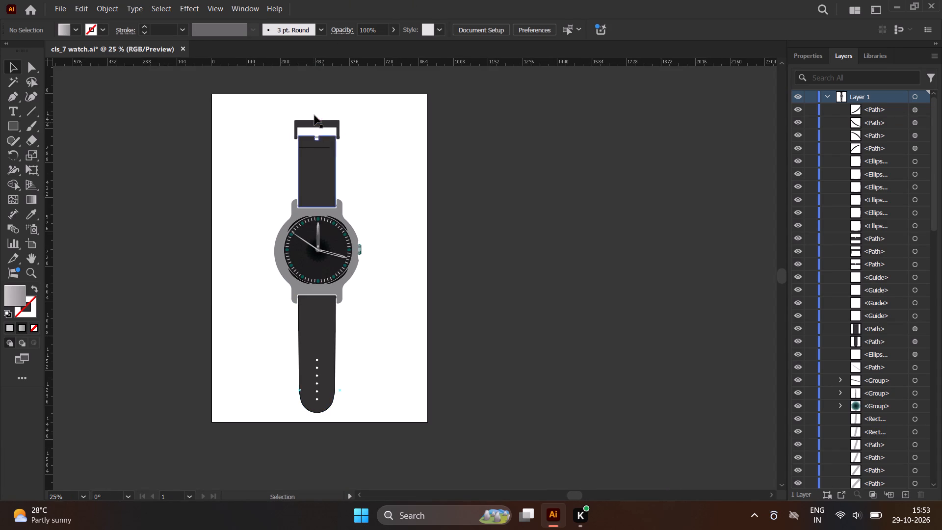
{"action": "scroll", "coordinate": [314, 113], "scroll_direction": "up", "scroll_amount": 3}
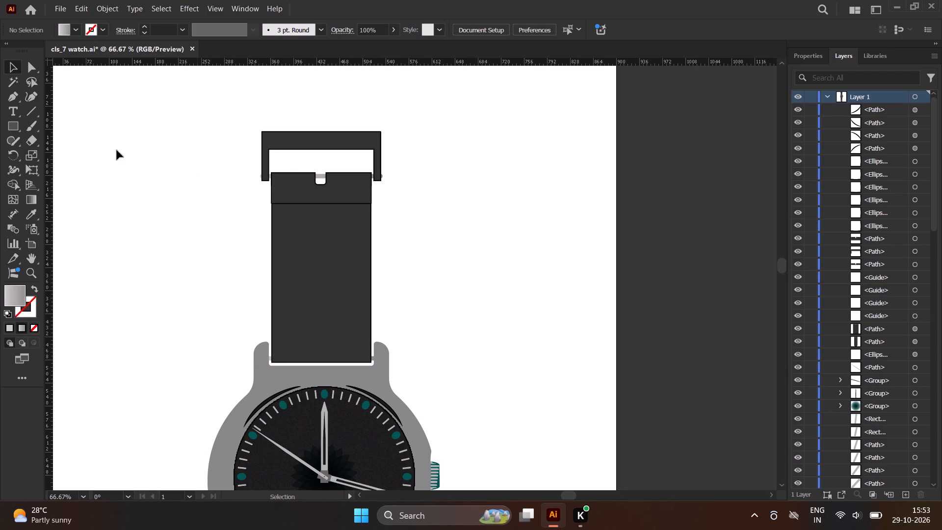
{"action": "left_click", "coordinate": [16, 97]}
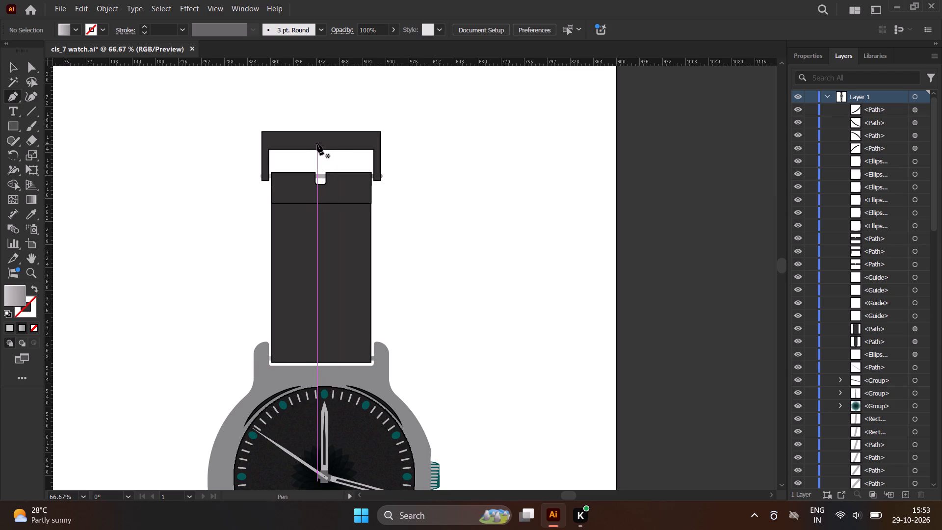
{"action": "left_click", "coordinate": [315, 144]}
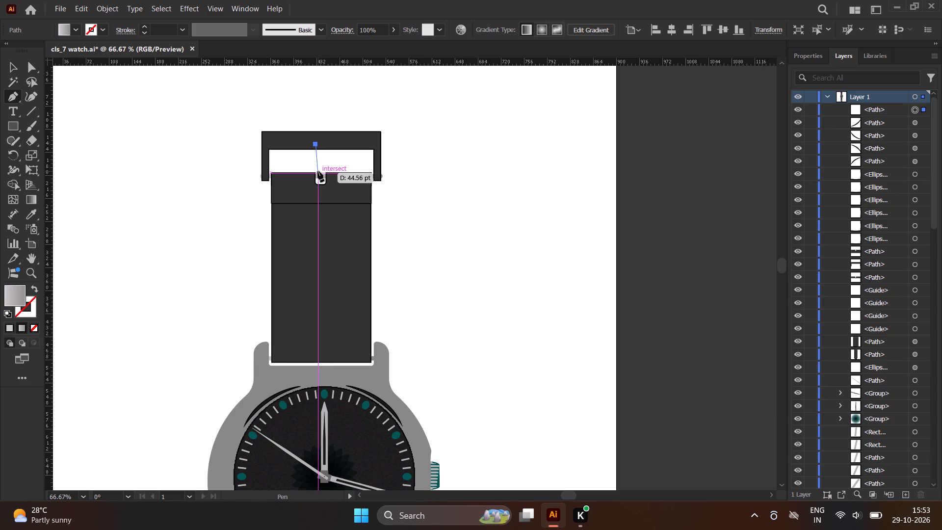
{"action": "left_click", "coordinate": [318, 171]}
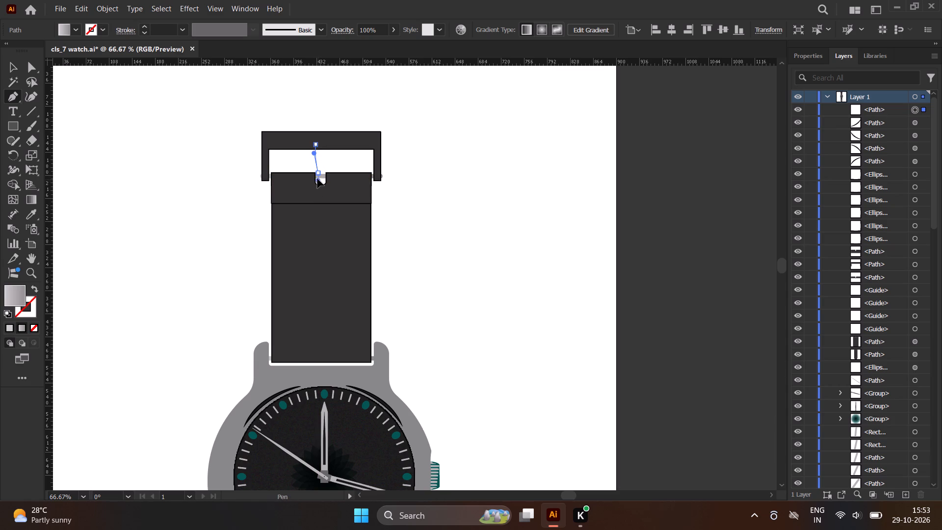
{"action": "scroll", "coordinate": [317, 177], "scroll_direction": "up", "scroll_amount": 3}
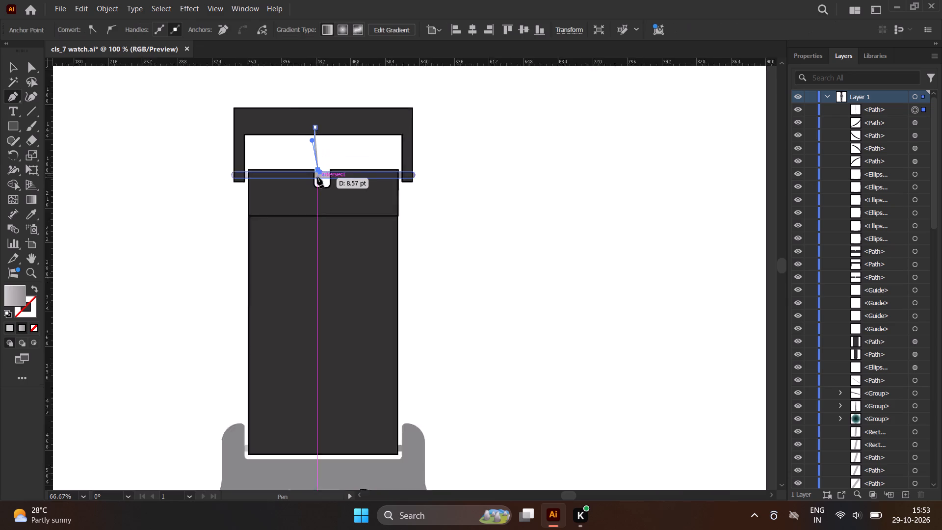
{"action": "scroll", "coordinate": [317, 177], "scroll_direction": "up", "scroll_amount": 2}
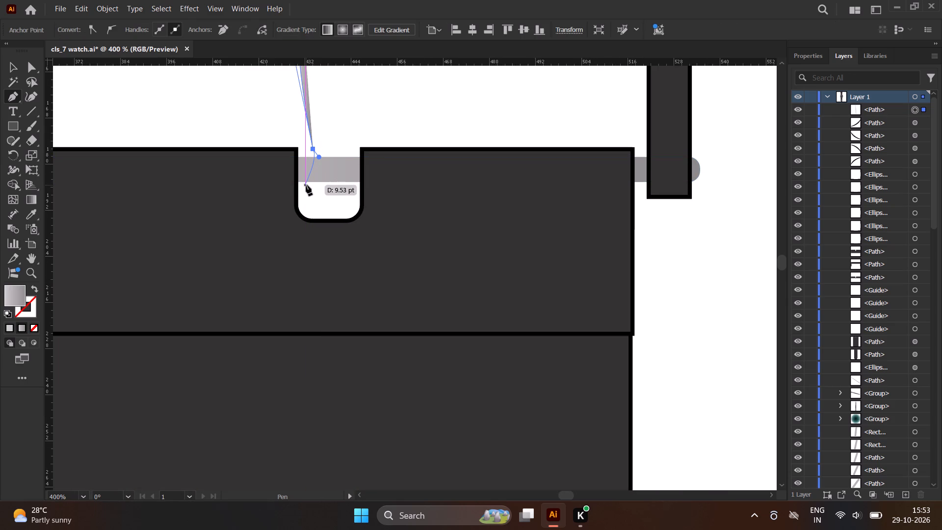
{"action": "left_click_drag", "start_coordinate": [320, 158], "coordinate": [310, 156], "text": "alt"}
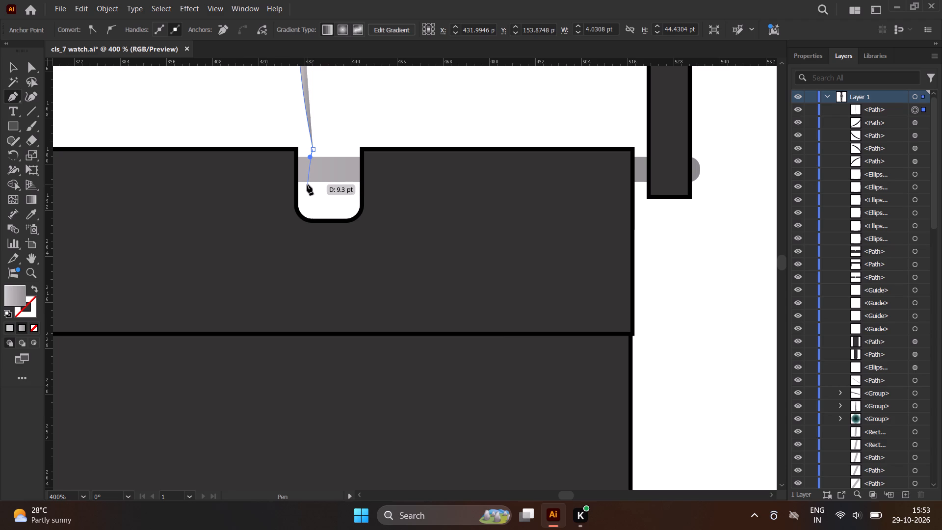
{"action": "left_click", "coordinate": [307, 185]}
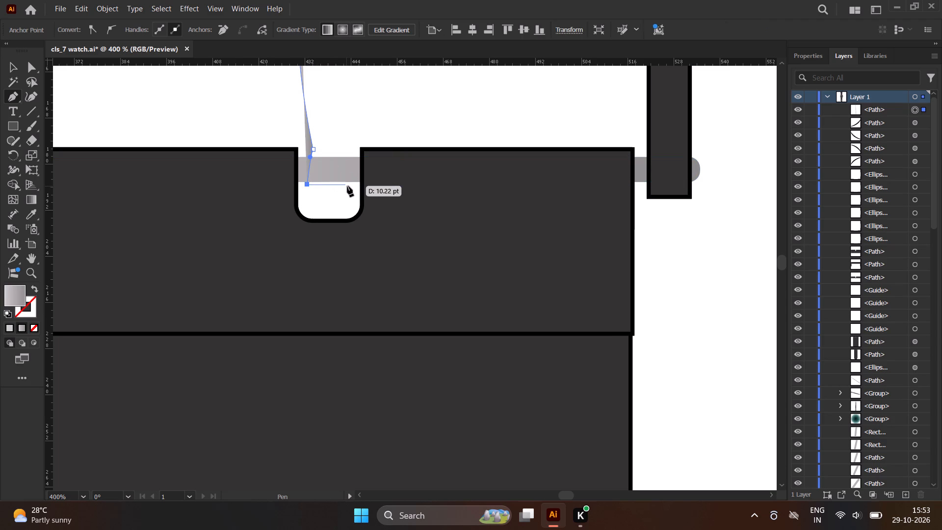
{"action": "left_click", "coordinate": [350, 186]}
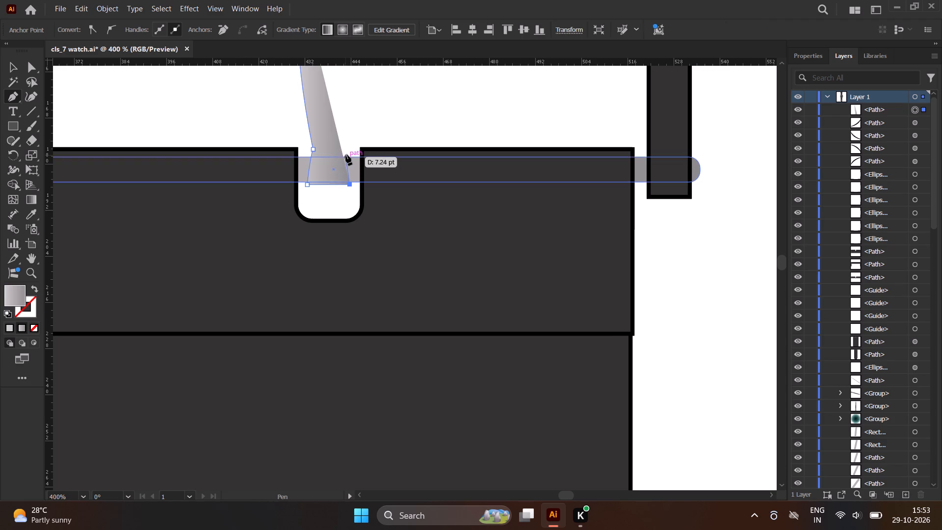
Close the prong outline with a curved right edge running from the notch up to the buckle's crossbar and a short flat top.
{"action": "left_click_drag", "start_coordinate": [347, 150], "coordinate": [353, 144]}
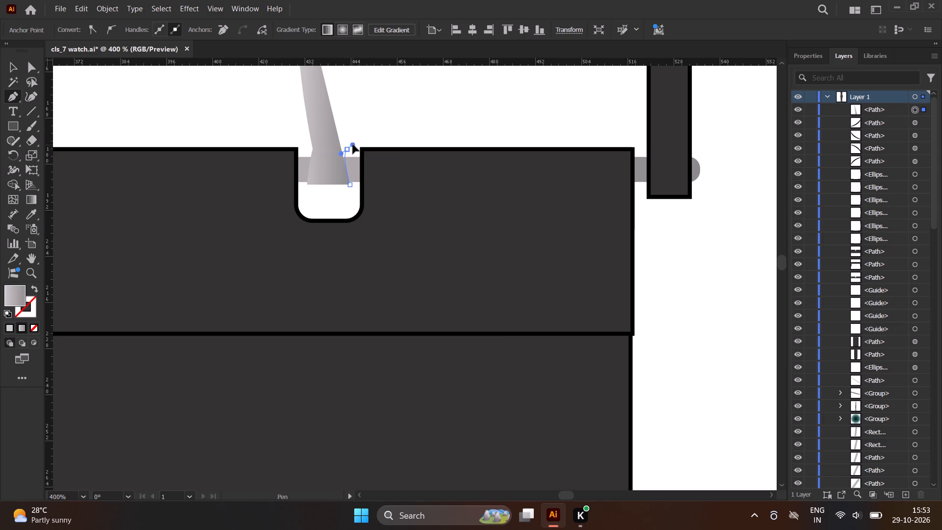
{"action": "left_click_drag", "start_coordinate": [353, 144], "coordinate": [354, 143]}
{"action": "scroll", "coordinate": [329, 189], "scroll_direction": "down", "scroll_amount": 2}
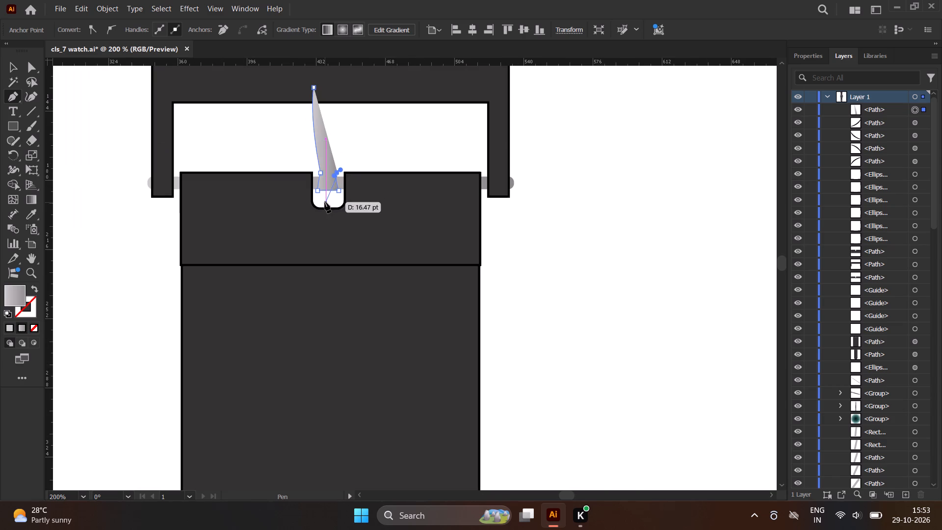
{"action": "scroll", "coordinate": [325, 92], "scroll_direction": "up", "scroll_amount": 1}
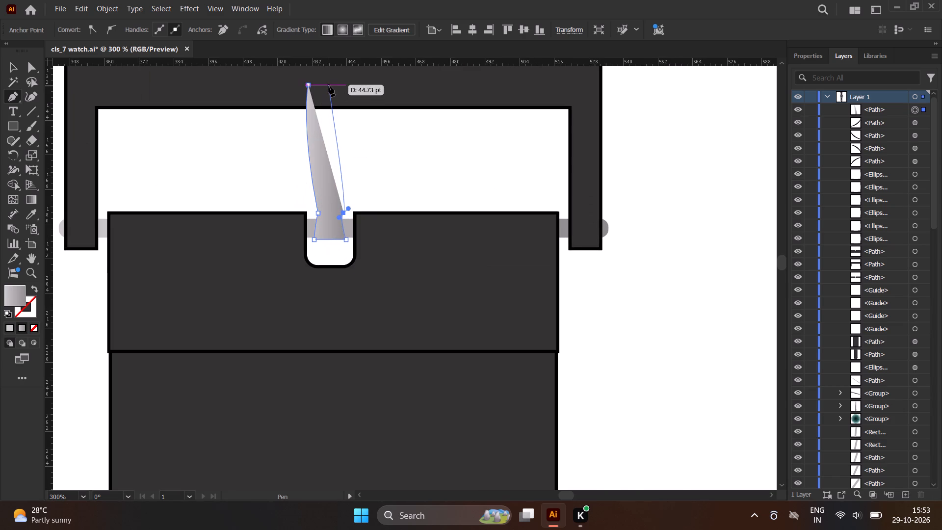
{"action": "left_click_drag", "start_coordinate": [329, 86], "coordinate": [338, 68]}
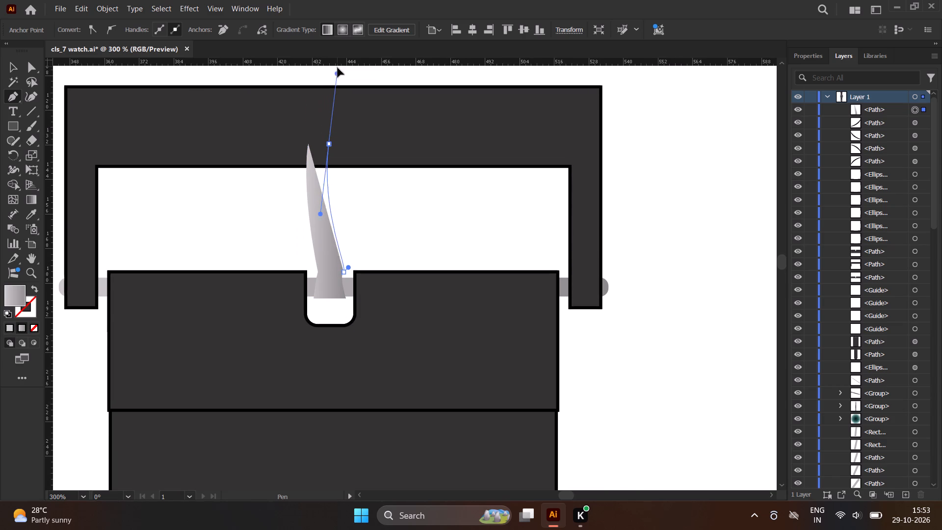
{"action": "left_click_drag", "start_coordinate": [338, 68], "coordinate": [339, 86]}
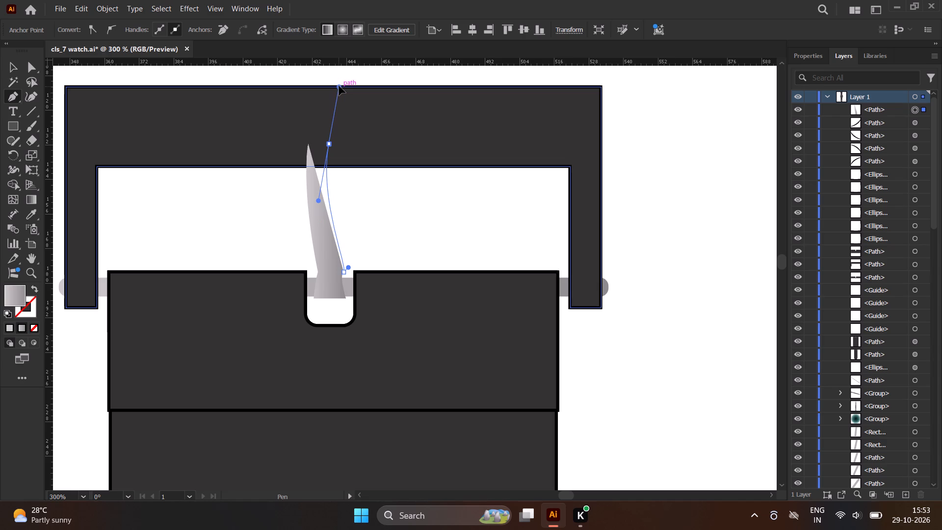
{"action": "left_click_drag", "start_coordinate": [339, 86], "coordinate": [328, 144]}
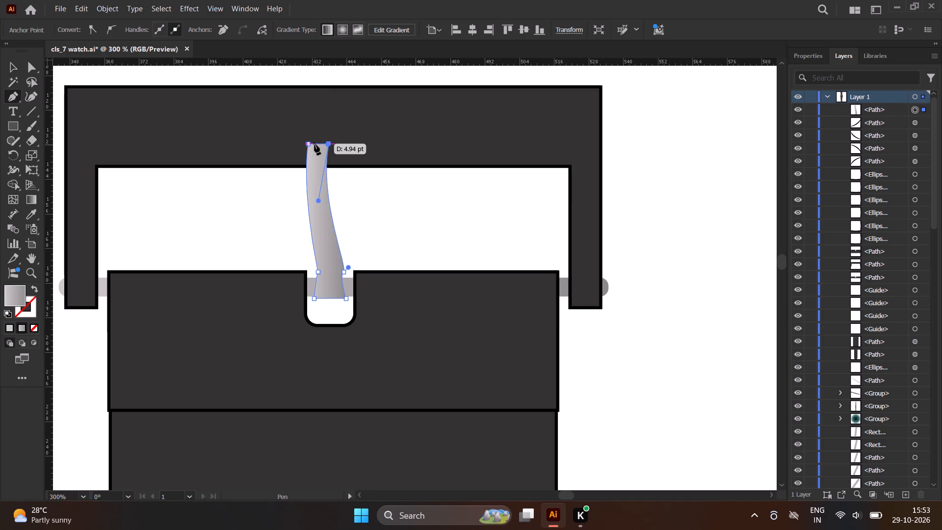
{"action": "left_click", "coordinate": [310, 144]}
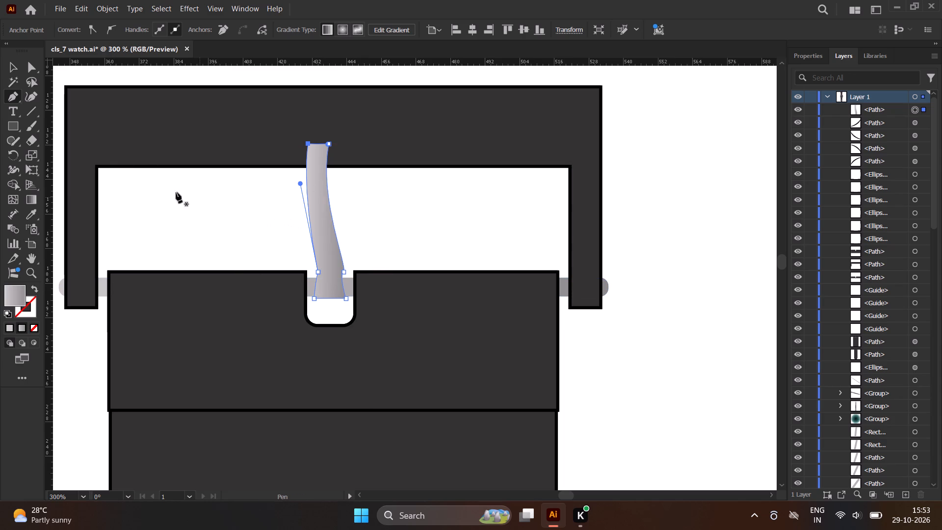
Fill the prong with the teal sampled from an hour marker on the dial, then deselect it.
{"action": "scroll", "coordinate": [121, 151], "scroll_direction": "down", "scroll_amount": 3}
{"action": "scroll", "coordinate": [223, 131], "scroll_direction": "down", "scroll_amount": 1}
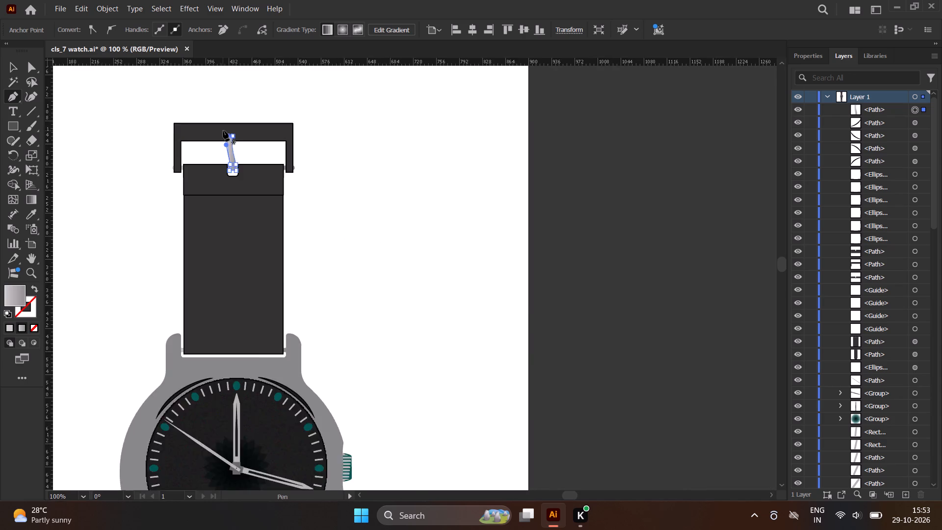
{"action": "scroll", "coordinate": [223, 131], "scroll_direction": "down", "scroll_amount": 1}
{"action": "scroll", "coordinate": [262, 330], "scroll_direction": "up", "scroll_amount": 4}
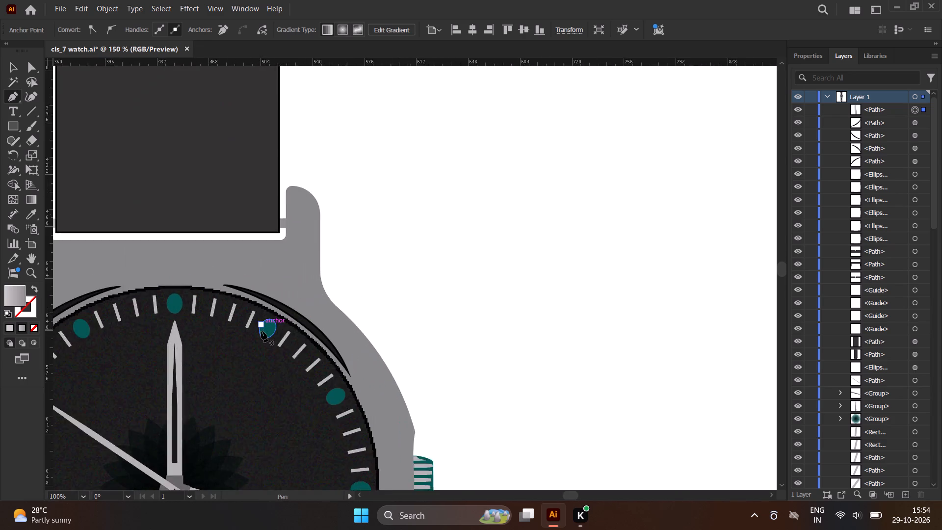
{"action": "left_click", "coordinate": [30, 215]}
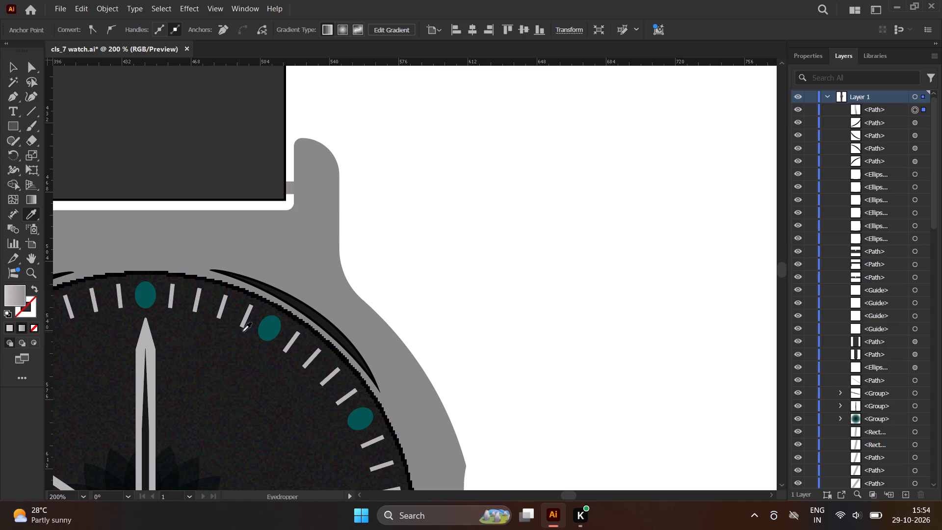
{"action": "left_click", "coordinate": [266, 327]}
{"action": "scroll", "coordinate": [262, 316], "scroll_direction": "down", "scroll_amount": 2}
{"action": "scroll", "coordinate": [274, 338], "scroll_direction": "up", "scroll_amount": 1}
{"action": "scroll", "coordinate": [275, 341], "scroll_direction": "down", "scroll_amount": 3}
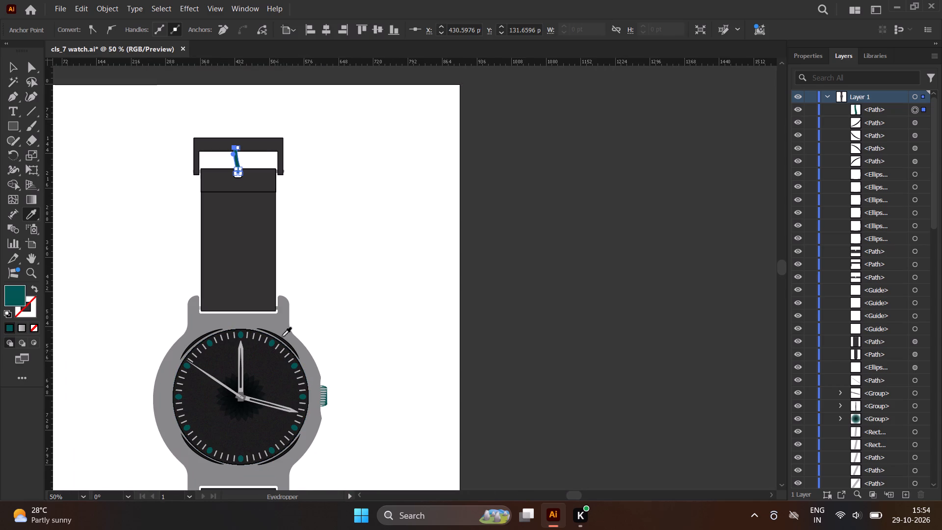
{"action": "left_click", "coordinate": [8, 68]}
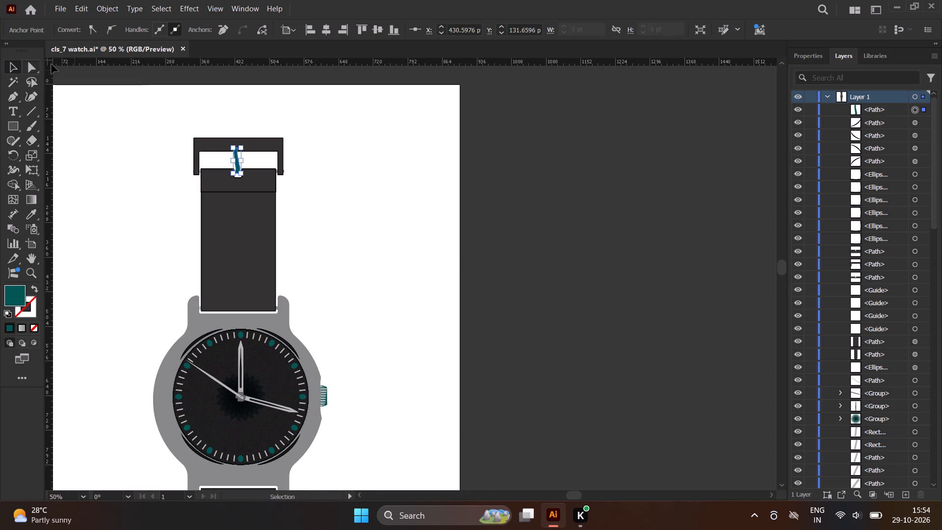
{"action": "left_click", "coordinate": [95, 106]}
Examine the teal prong's shape and fit at the buckle and strap notch, both close up and against the whole watch.
{"action": "scroll", "coordinate": [239, 114], "scroll_direction": "up", "scroll_amount": 2}
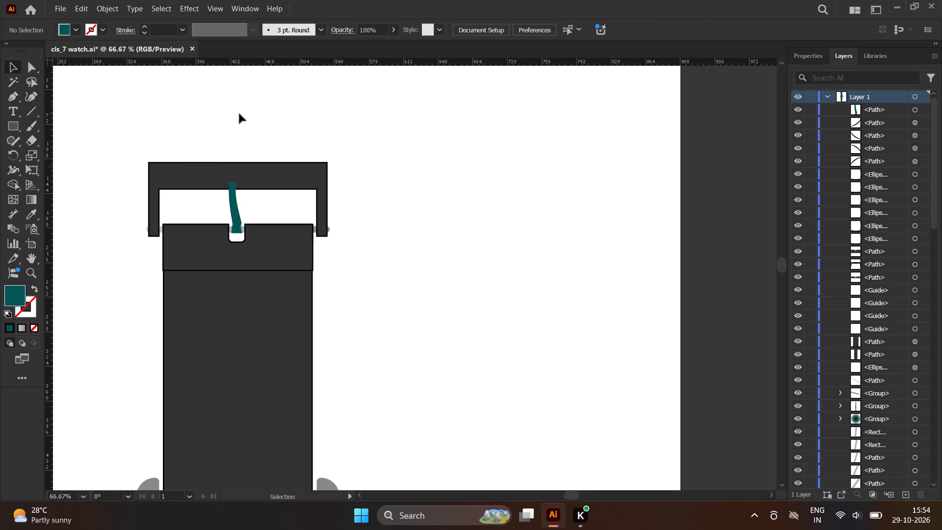
{"action": "scroll", "coordinate": [239, 114], "scroll_direction": "up", "scroll_amount": 1}
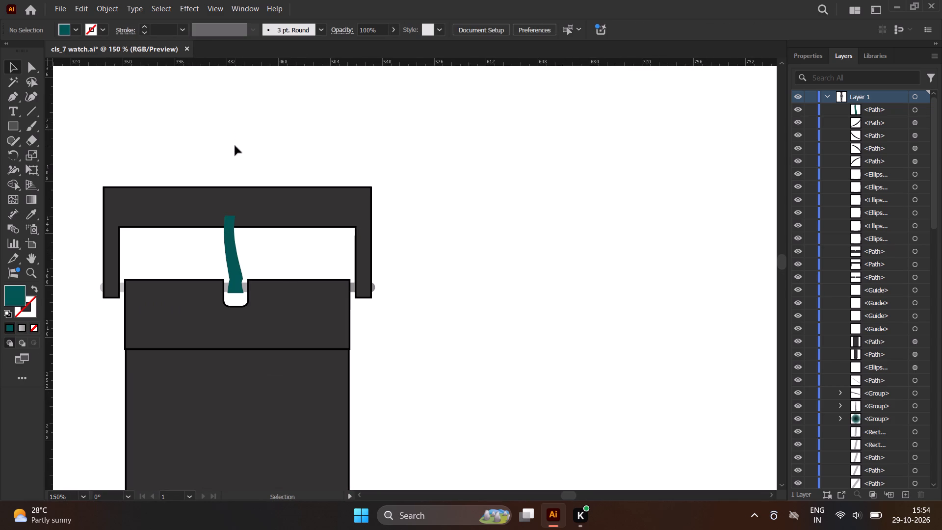
{"action": "scroll", "coordinate": [237, 261], "scroll_direction": "up", "scroll_amount": 2}
{"action": "left_click", "coordinate": [235, 263]}
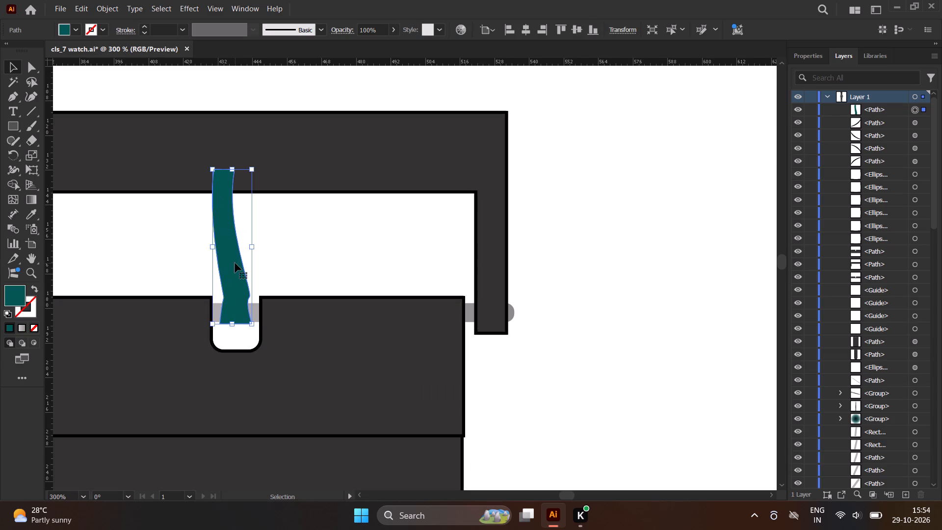
{"action": "left_click", "coordinate": [548, 215]}
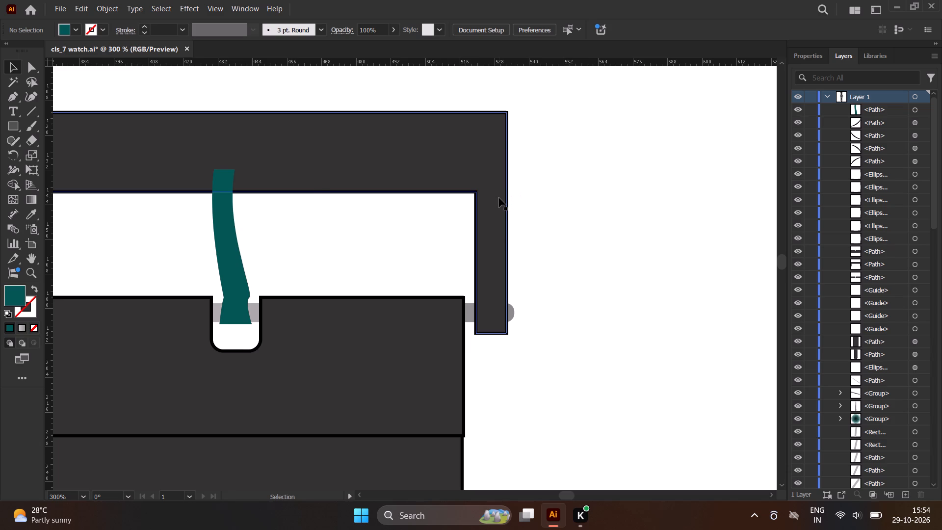
{"action": "scroll", "coordinate": [498, 198], "scroll_direction": "down", "scroll_amount": 1}
{"action": "left_click", "coordinate": [555, 184]}
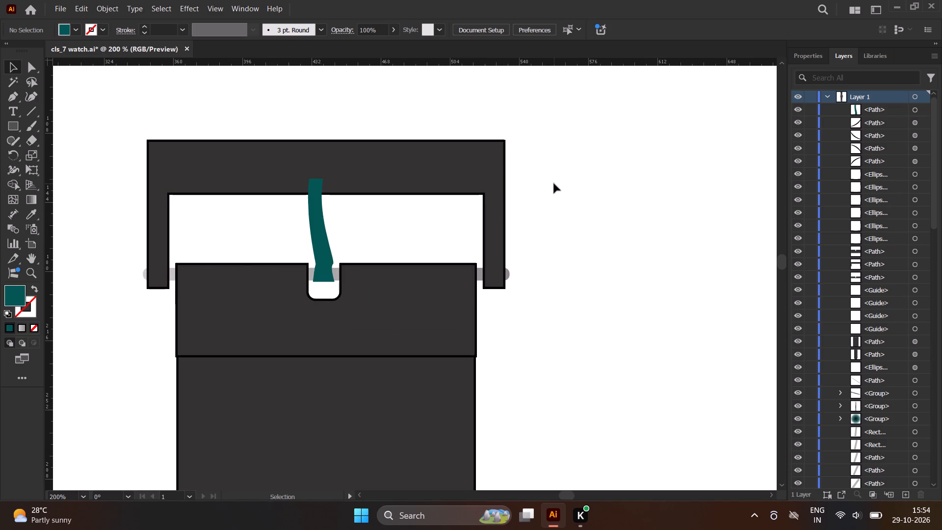
{"action": "scroll", "coordinate": [546, 185], "scroll_direction": "down", "scroll_amount": 1}
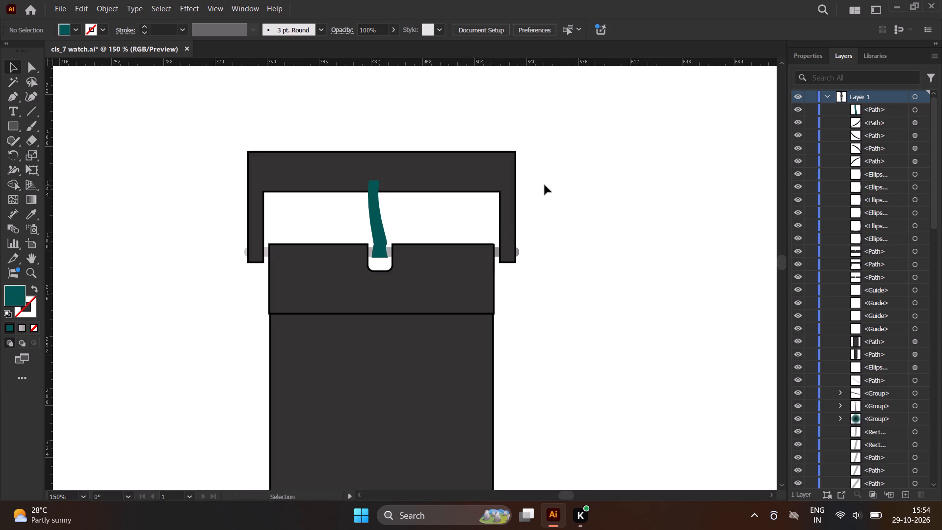
{"action": "scroll", "coordinate": [544, 185], "scroll_direction": "down", "scroll_amount": 1}
{"action": "scroll", "coordinate": [263, 174], "scroll_direction": "down", "scroll_amount": 2}
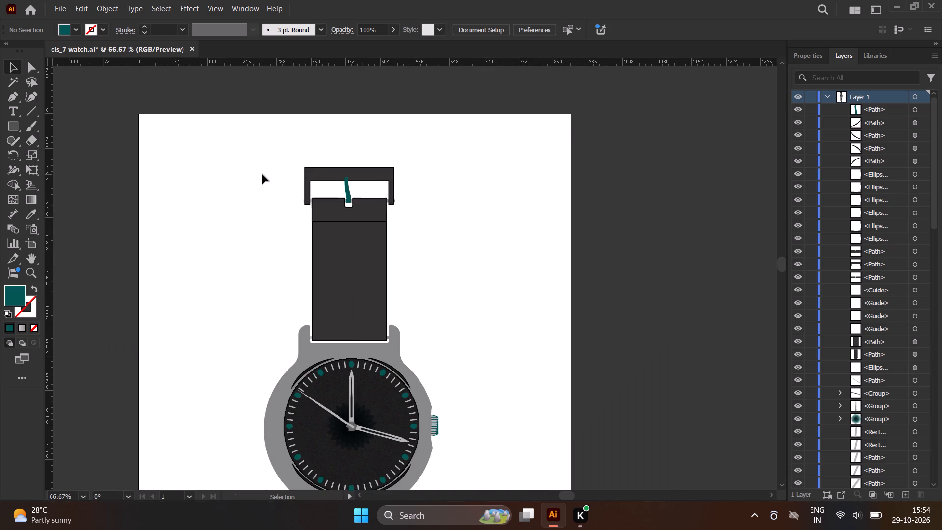
{"action": "scroll", "coordinate": [262, 174], "scroll_direction": "down", "scroll_amount": 1}
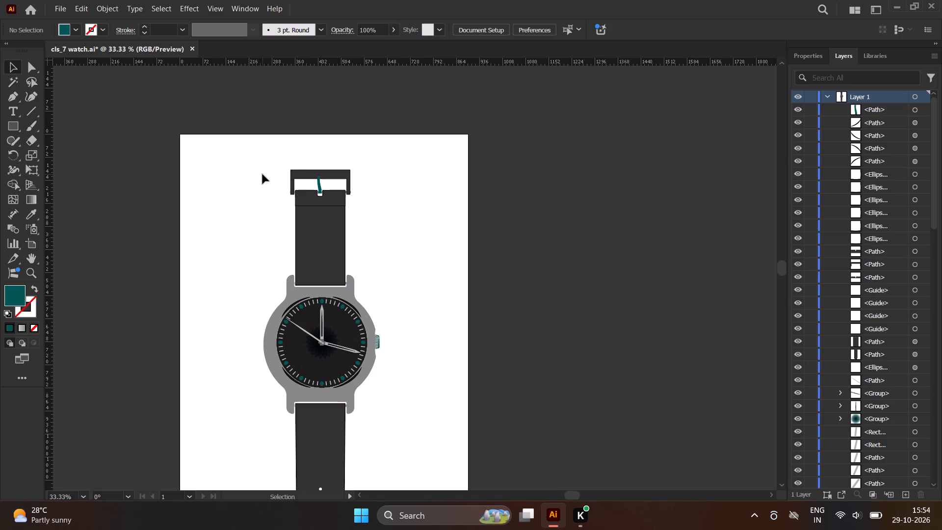
{"action": "scroll", "coordinate": [262, 174], "scroll_direction": "down", "scroll_amount": 1}
{"action": "scroll", "coordinate": [328, 166], "scroll_direction": "up", "scroll_amount": 3}
{"action": "scroll", "coordinate": [328, 166], "scroll_direction": "down", "scroll_amount": 1}
{"action": "scroll", "coordinate": [327, 166], "scroll_direction": "up", "scroll_amount": 1}
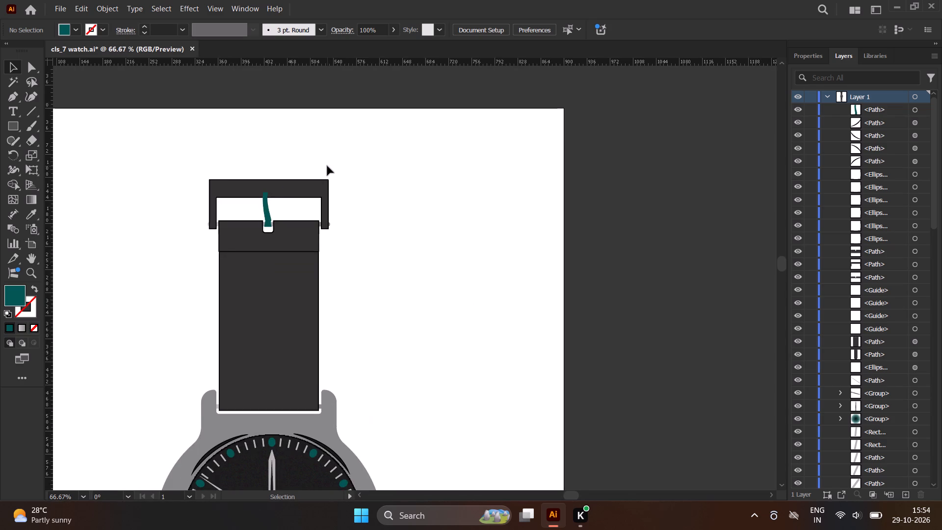
{"action": "scroll", "coordinate": [273, 170], "scroll_direction": "up", "scroll_amount": 4}
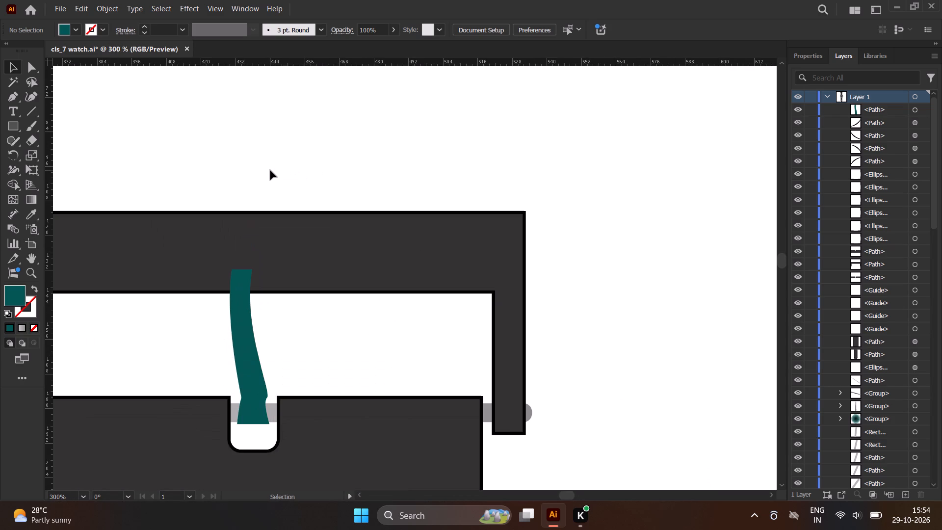
{"action": "scroll", "coordinate": [270, 170], "scroll_direction": "down", "scroll_amount": 3}
{"action": "scroll", "coordinate": [314, 169], "scroll_direction": "up", "scroll_amount": 1}
{"action": "scroll", "coordinate": [314, 169], "scroll_direction": "down", "scroll_amount": 2}
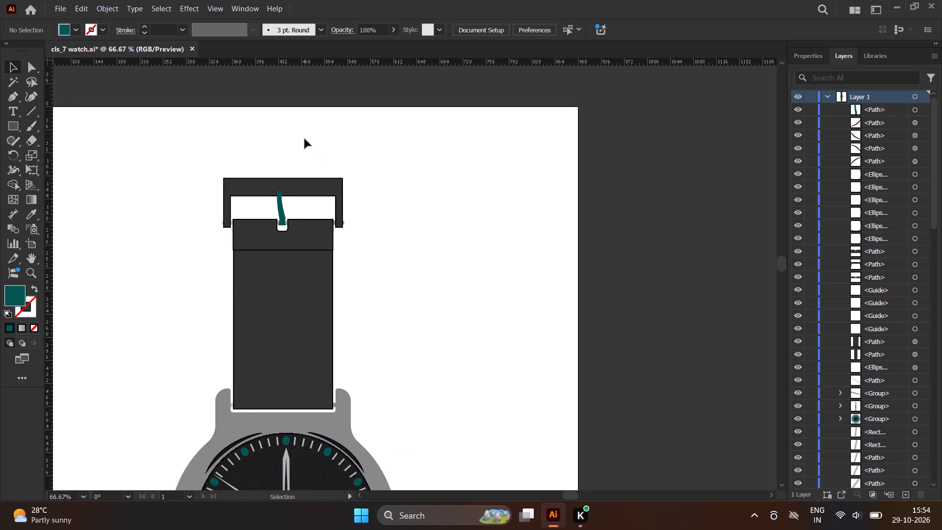
Examine the whole watch, its buckle, dial markers and lower strap, both close up and at full-artboard size.
{"action": "scroll", "coordinate": [304, 139], "scroll_direction": "down", "scroll_amount": 2}
{"action": "scroll", "coordinate": [344, 211], "scroll_direction": "up", "scroll_amount": 1}
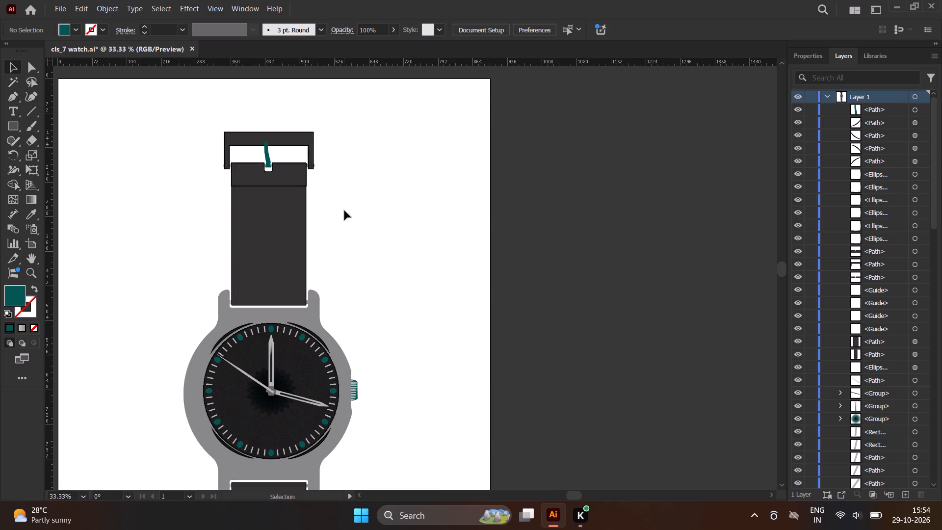
{"action": "scroll", "coordinate": [345, 211], "scroll_direction": "down", "scroll_amount": 2}
{"action": "scroll", "coordinate": [351, 363], "scroll_direction": "up", "scroll_amount": 3}
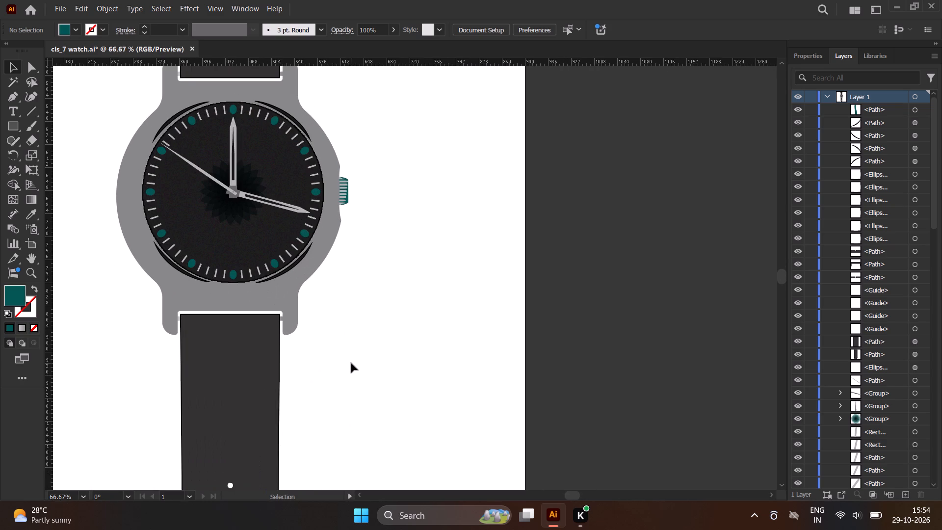
{"action": "scroll", "coordinate": [351, 363], "scroll_direction": "down", "scroll_amount": 3}
{"action": "scroll", "coordinate": [335, 363], "scroll_direction": "up", "scroll_amount": 1}
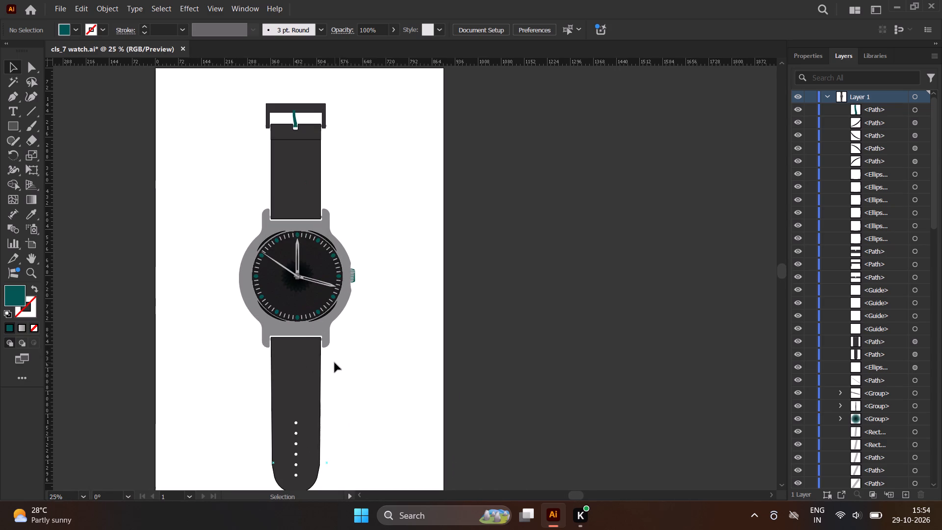
{"action": "scroll", "coordinate": [335, 363], "scroll_direction": "down", "scroll_amount": 1}
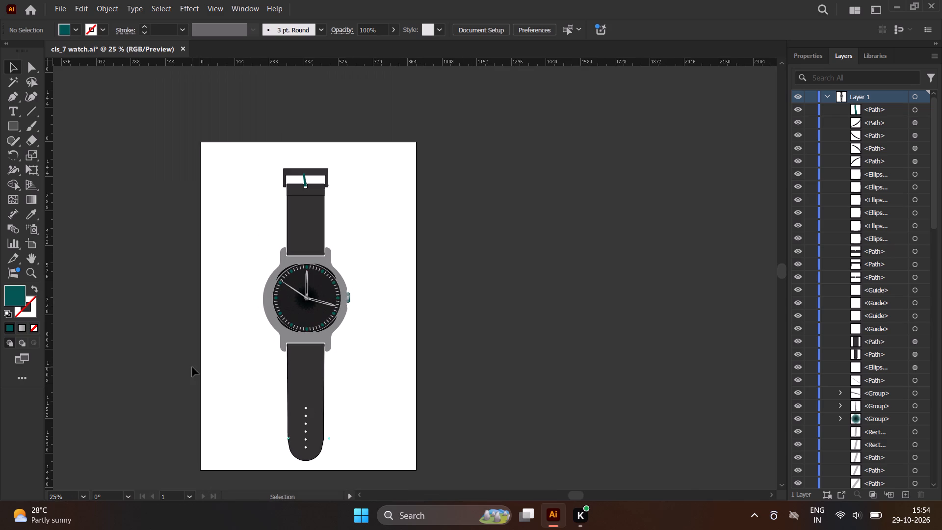
{"action": "scroll", "coordinate": [239, 364], "scroll_direction": "down", "scroll_amount": 1}
{"action": "scroll", "coordinate": [261, 438], "scroll_direction": "up", "scroll_amount": 2}
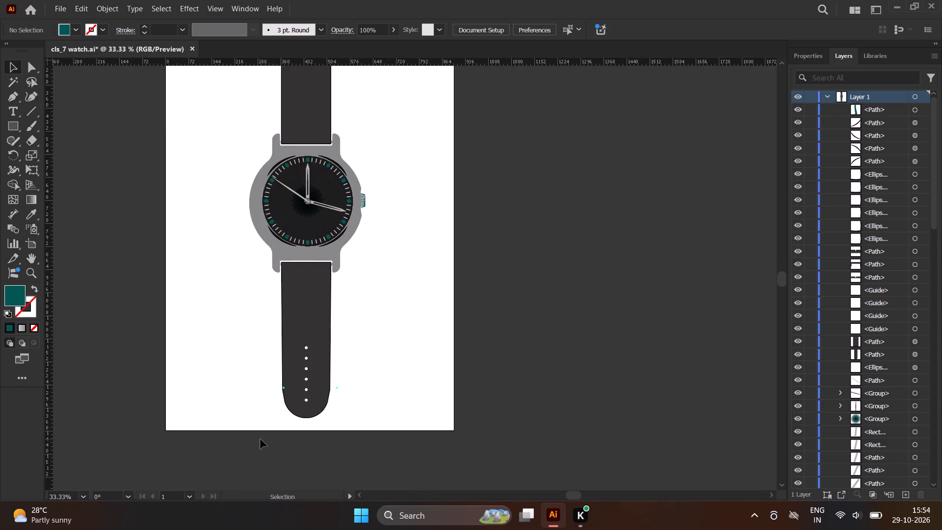
{"action": "scroll", "coordinate": [261, 439], "scroll_direction": "up", "scroll_amount": 2}
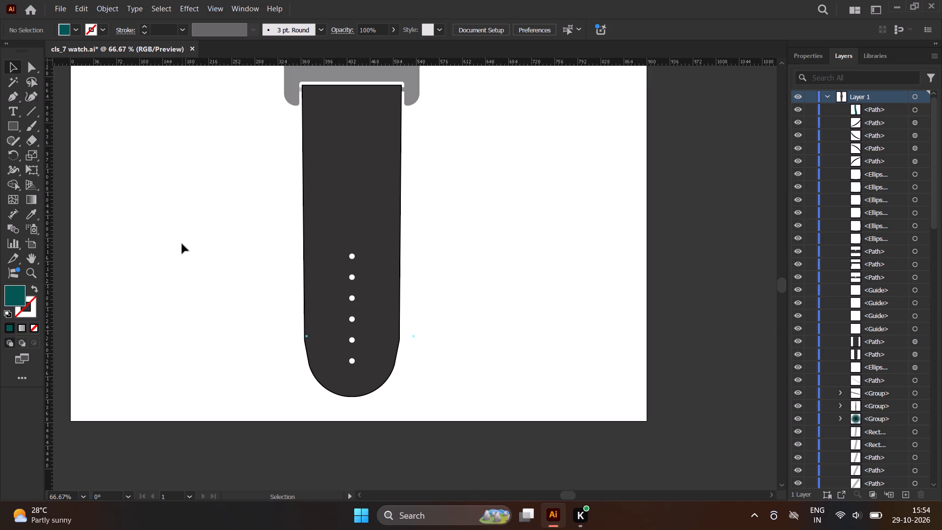
{"action": "scroll", "coordinate": [183, 244], "scroll_direction": "down", "scroll_amount": 4}
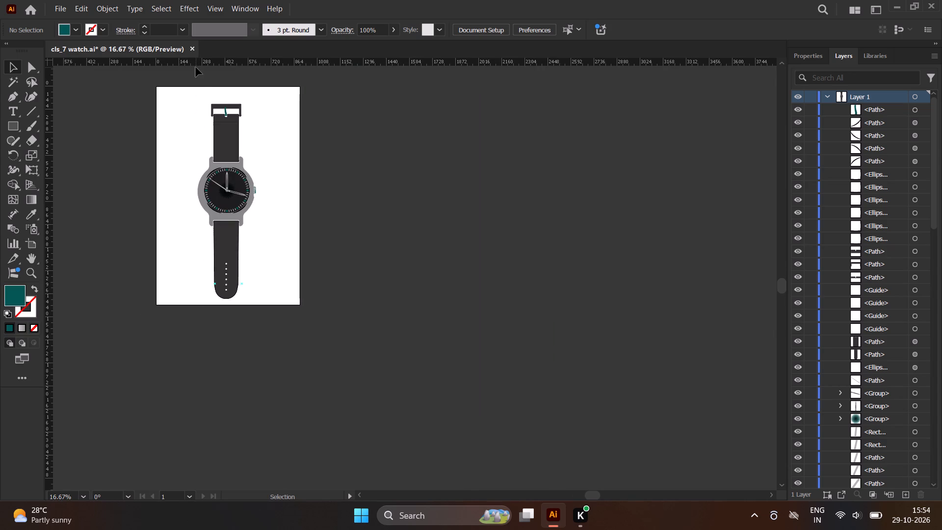
{"action": "scroll", "coordinate": [192, 86], "scroll_direction": "up", "scroll_amount": 2}
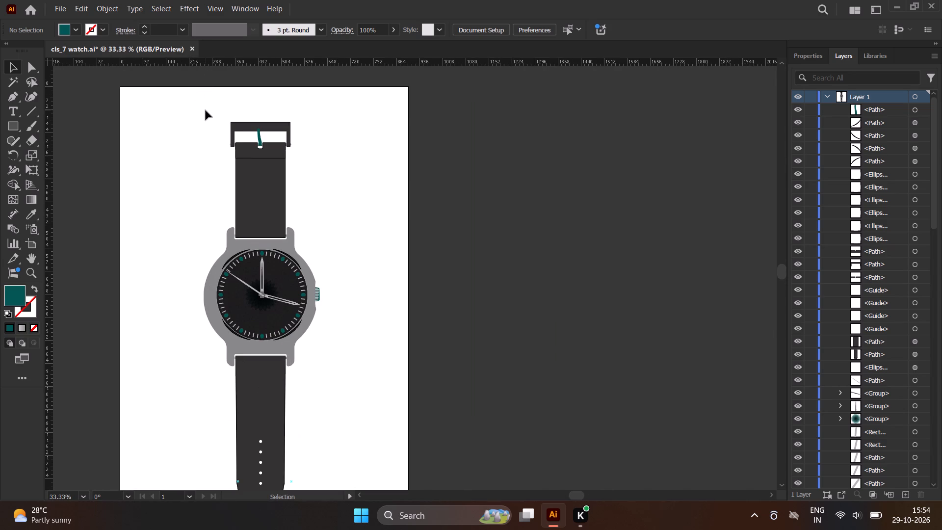
{"action": "scroll", "coordinate": [246, 153], "scroll_direction": "down", "scroll_amount": 1}
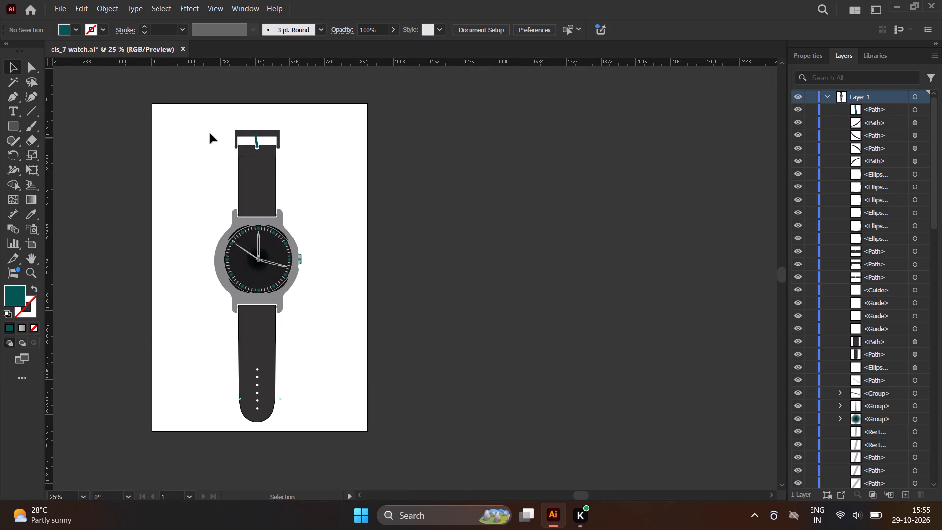
{"action": "scroll", "coordinate": [208, 132], "scroll_direction": "up", "scroll_amount": 3}
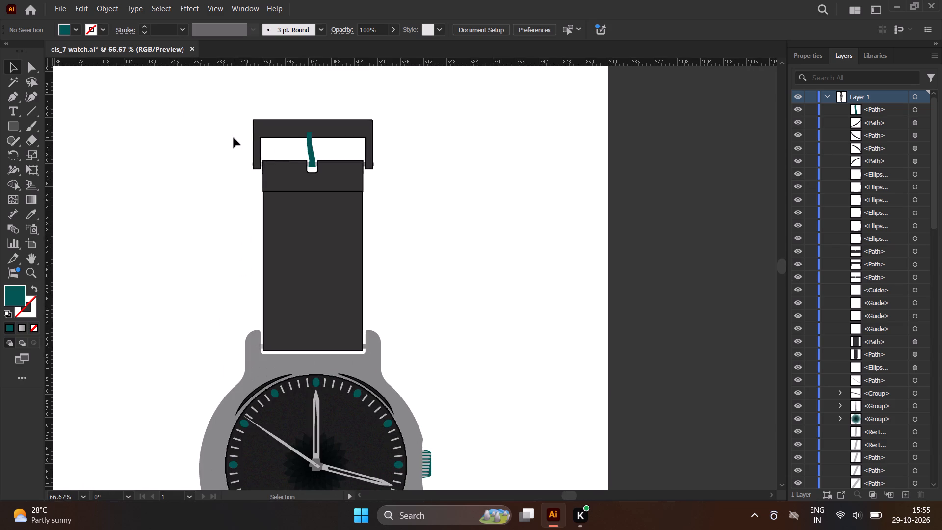
{"action": "scroll", "coordinate": [234, 138], "scroll_direction": "down", "scroll_amount": 2}
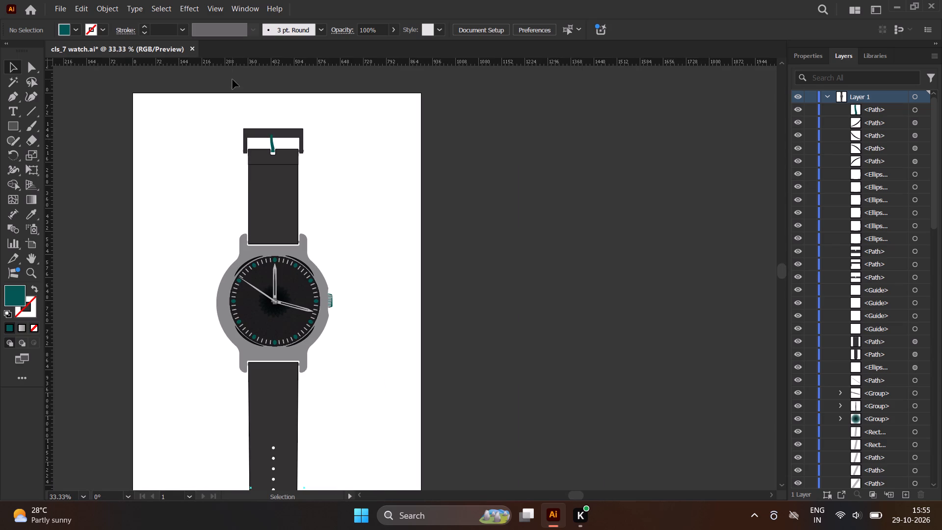
{"action": "key", "text": "ctrl+n"}
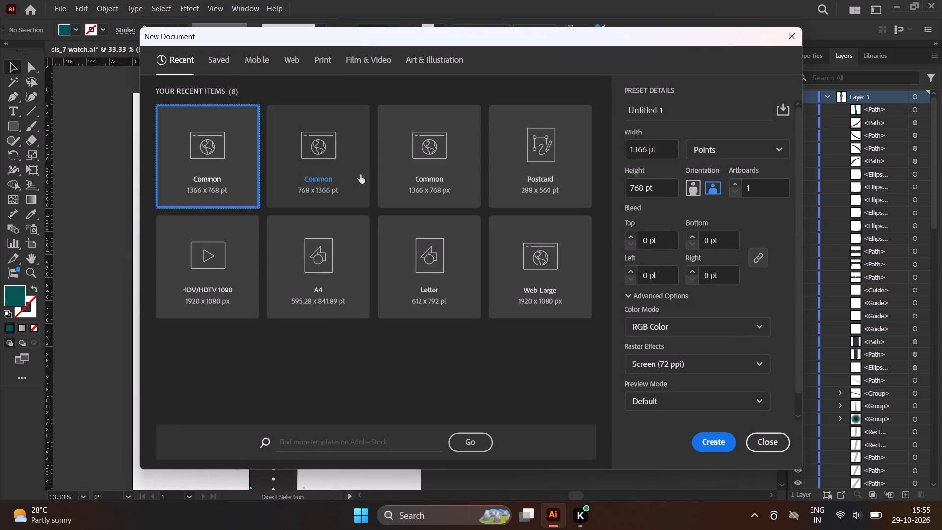
{"action": "left_click", "coordinate": [793, 35]}
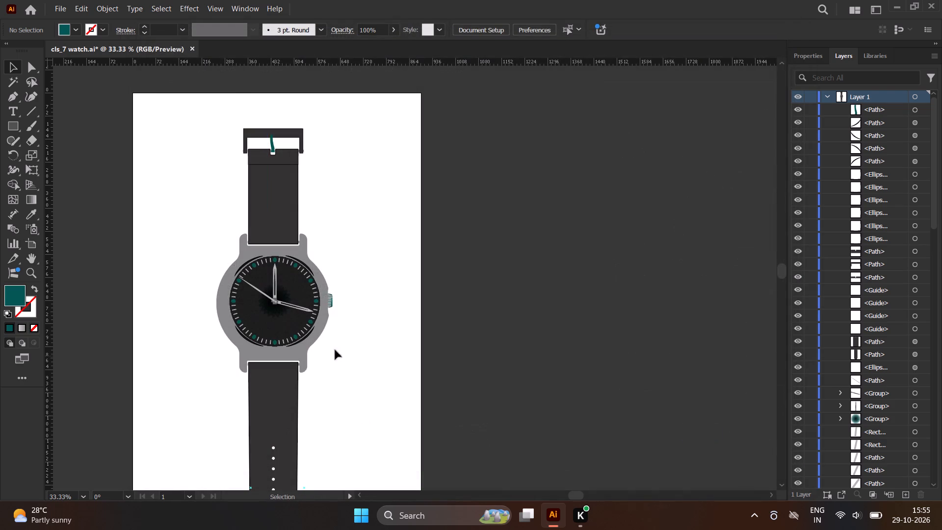
{"action": "scroll", "coordinate": [259, 325], "scroll_direction": "up", "scroll_amount": 3}
{"action": "left_click", "coordinate": [254, 136]}
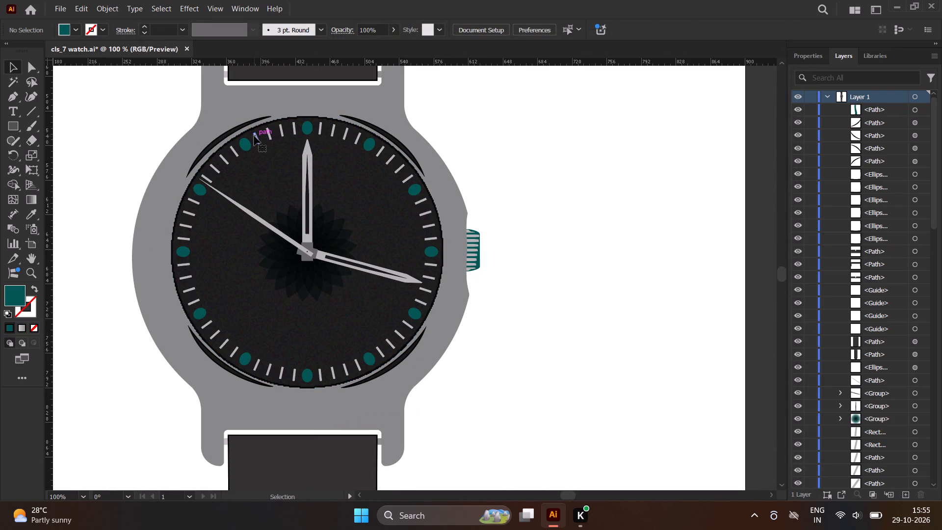
{"action": "left_click", "coordinate": [189, 226]}
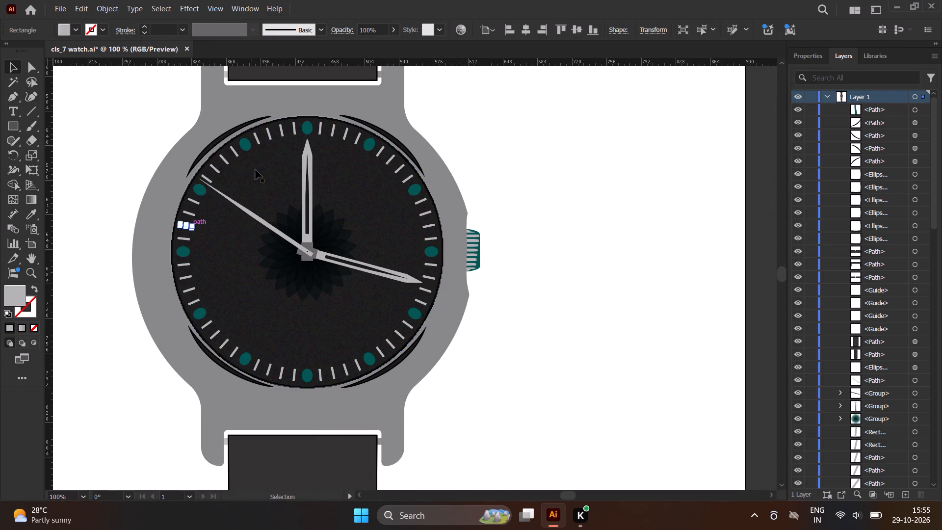
{"action": "left_click", "coordinate": [567, 145]}
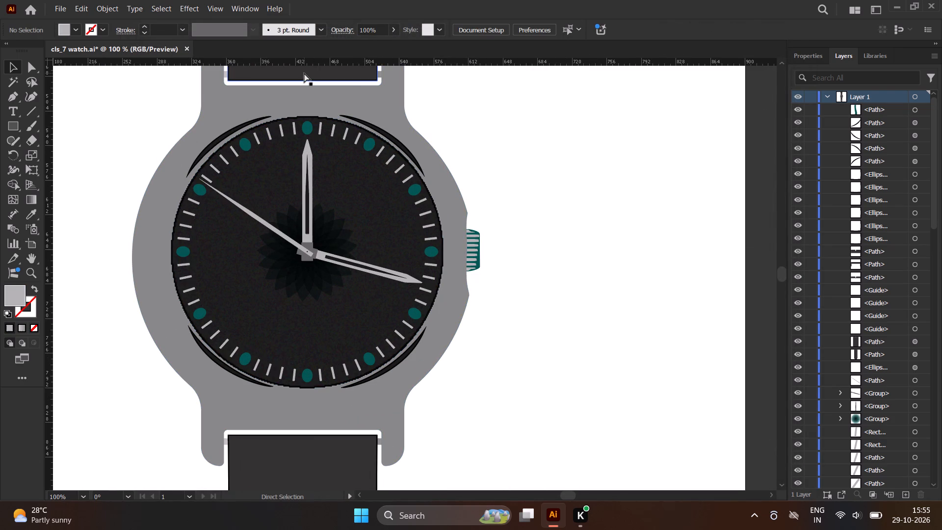
Create a new 1366 x 768 pt landscape document in RGB colour.
{"action": "key", "text": "ctrl+n"}
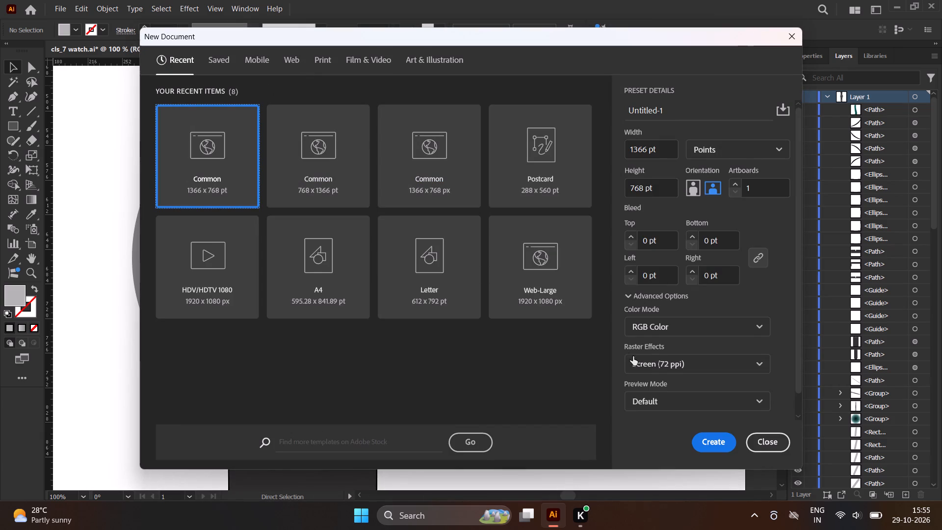
{"action": "left_click", "coordinate": [709, 439]}
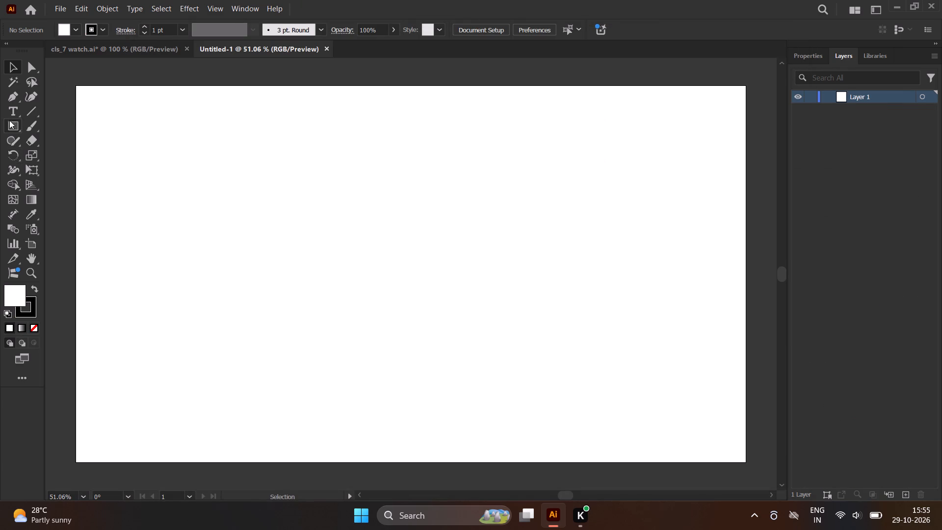
Draw a circle about 280 pt across with the Ellipse tool and centre it horizontally and vertically on the artboard.
{"action": "right_click", "coordinate": [10, 128]}
{"action": "left_click", "coordinate": [84, 153]}
{"action": "left_click_drag", "start_coordinate": [343, 168], "coordinate": [432, 306], "text": "shift"}
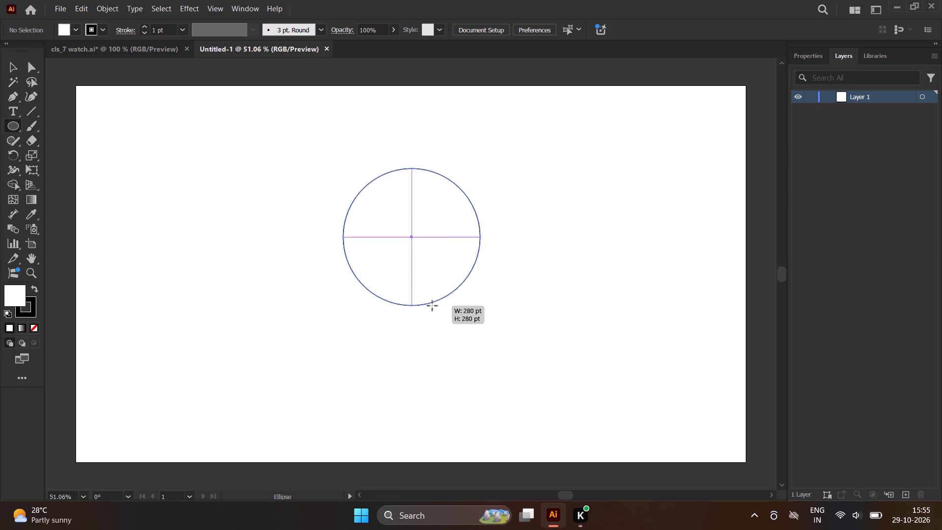
{"action": "left_click_drag", "start_coordinate": [432, 306], "coordinate": [433, 309], "text": "shift"}
{"action": "left_click", "coordinate": [521, 32]}
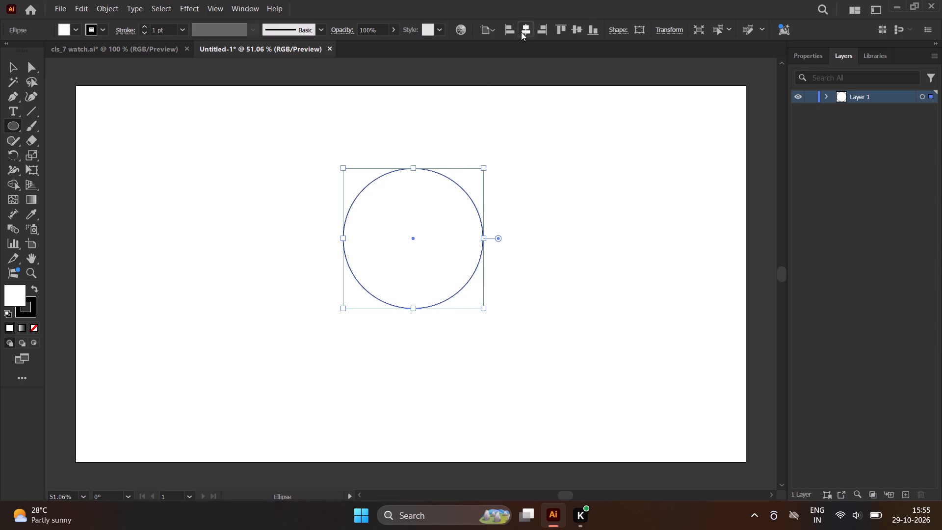
{"action": "left_click", "coordinate": [581, 30]}
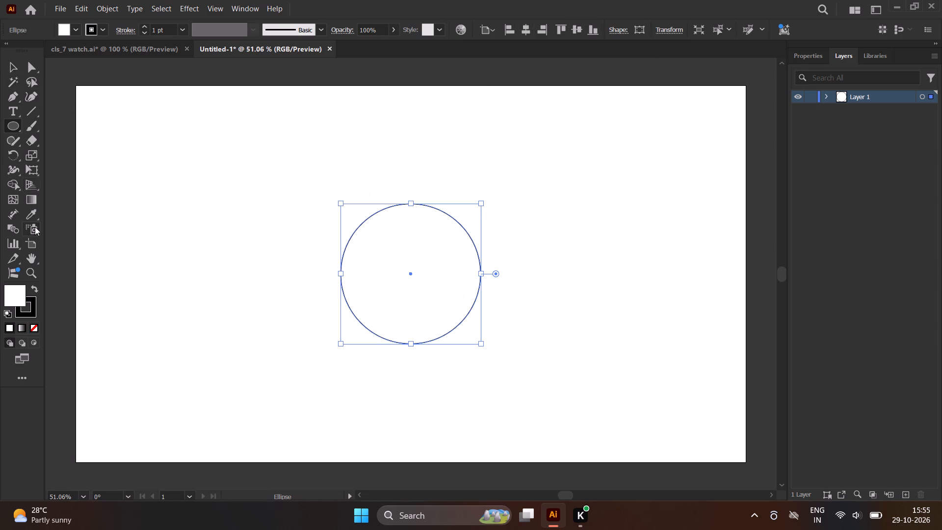
Fill the circle with the orange radial gradient swatch, leaving it selected with the Ellipse tool ready.
{"action": "left_click", "coordinate": [76, 28]}
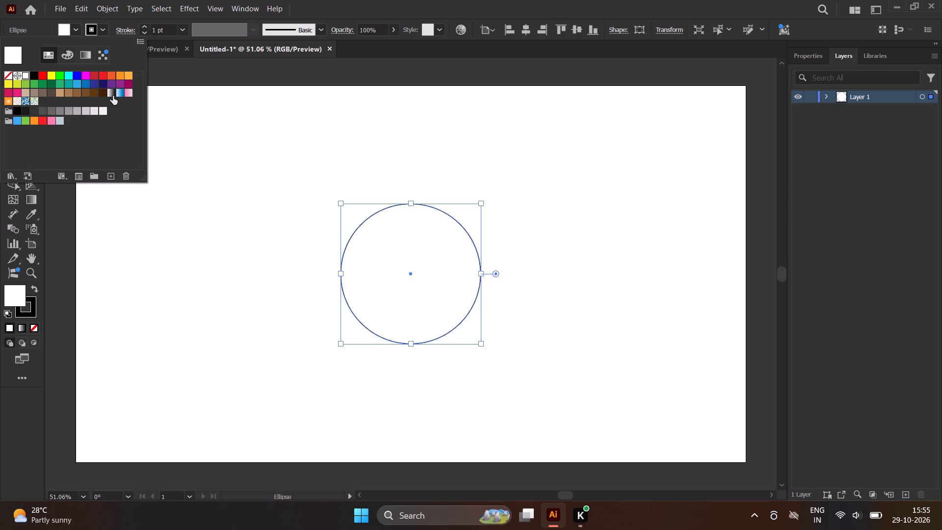
{"action": "left_click", "coordinate": [113, 91]}
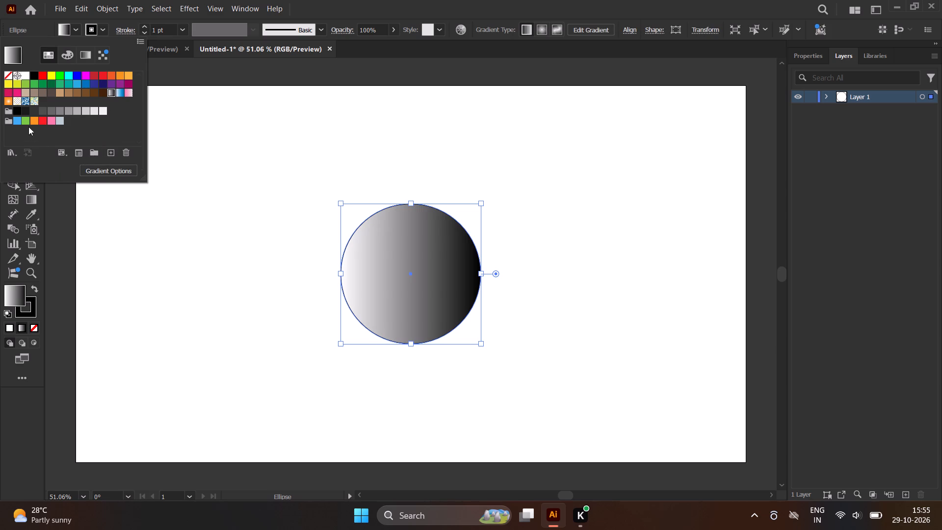
{"action": "left_click", "coordinate": [9, 101]}
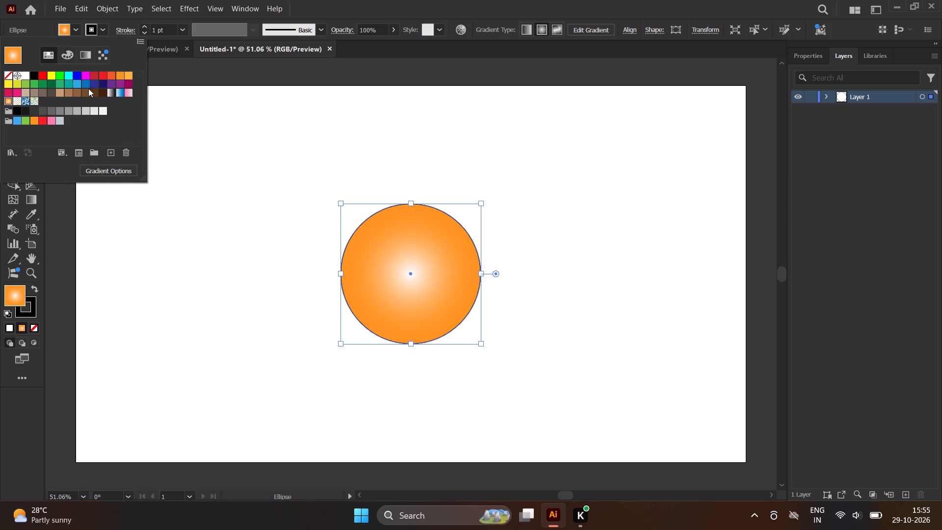
{"action": "left_click", "coordinate": [194, 109]}
{"action": "left_click", "coordinate": [14, 67]}
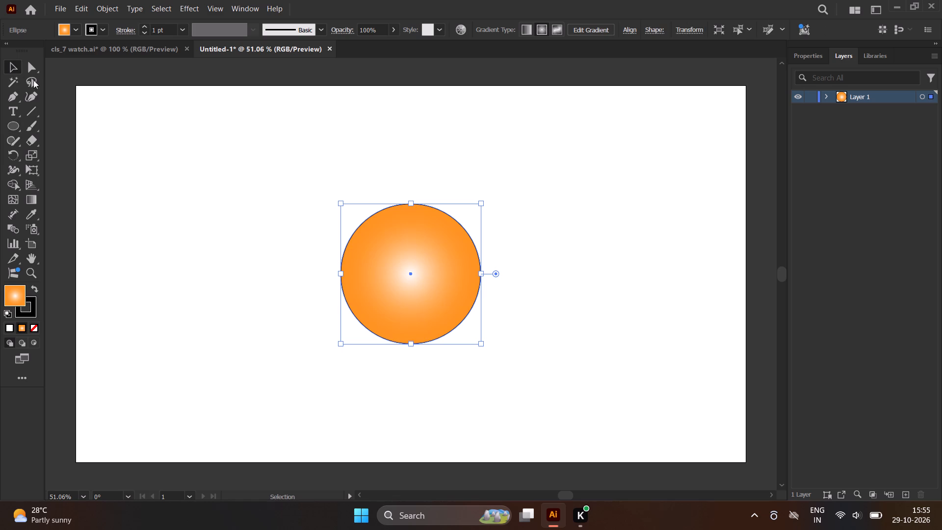
{"action": "left_click", "coordinate": [235, 198]}
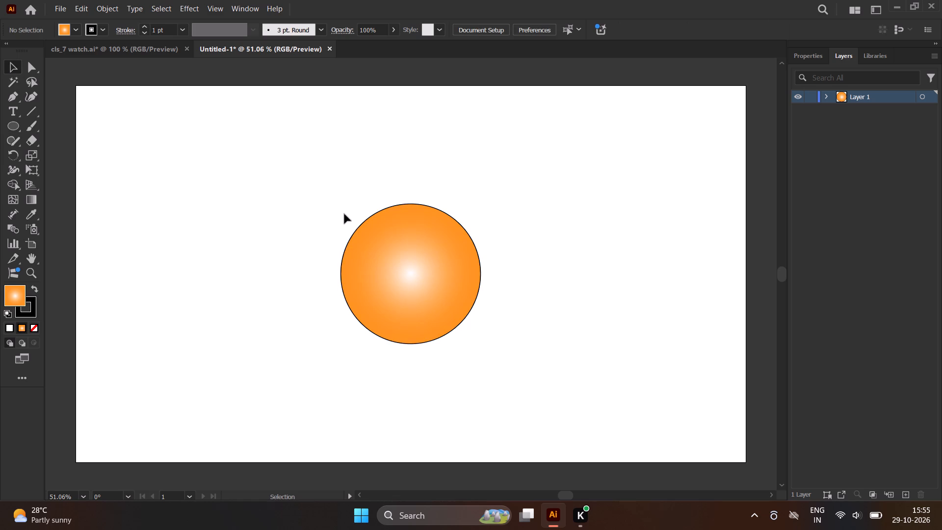
{"action": "left_click", "coordinate": [391, 221]}
{"action": "left_click", "coordinate": [10, 124]}
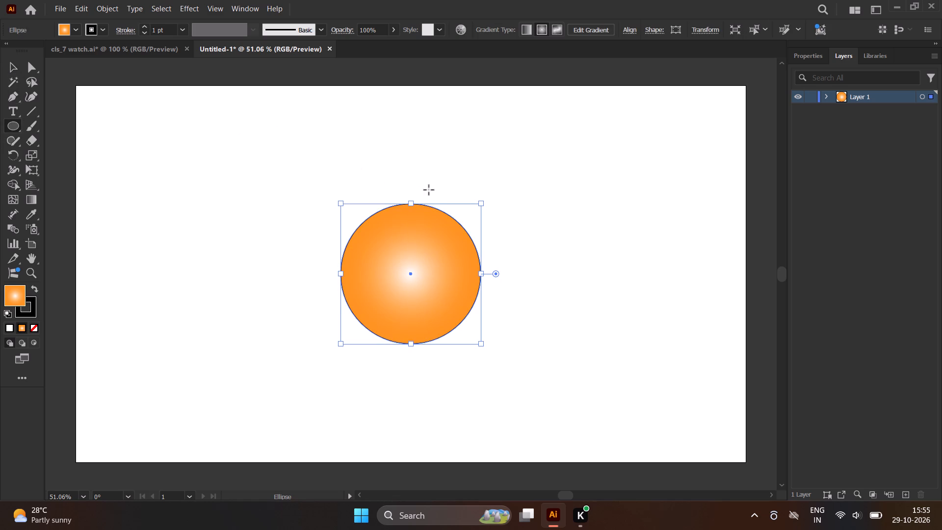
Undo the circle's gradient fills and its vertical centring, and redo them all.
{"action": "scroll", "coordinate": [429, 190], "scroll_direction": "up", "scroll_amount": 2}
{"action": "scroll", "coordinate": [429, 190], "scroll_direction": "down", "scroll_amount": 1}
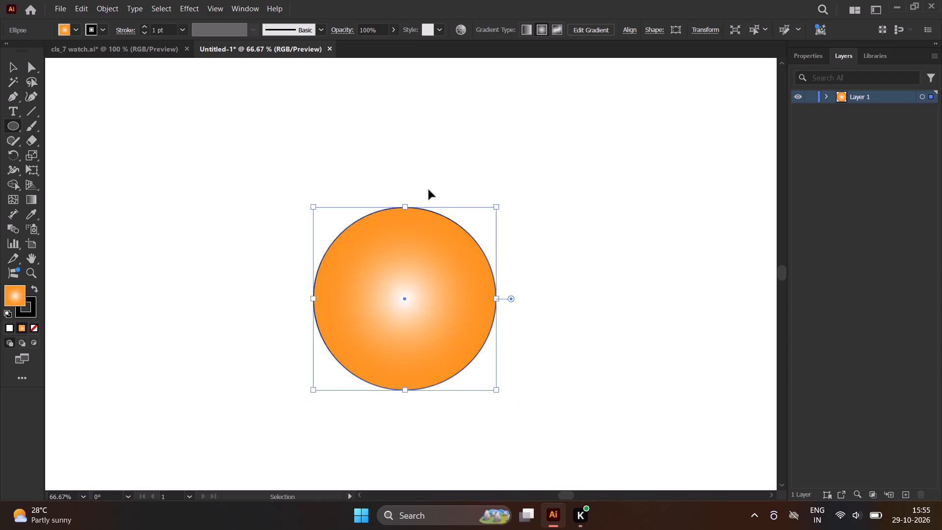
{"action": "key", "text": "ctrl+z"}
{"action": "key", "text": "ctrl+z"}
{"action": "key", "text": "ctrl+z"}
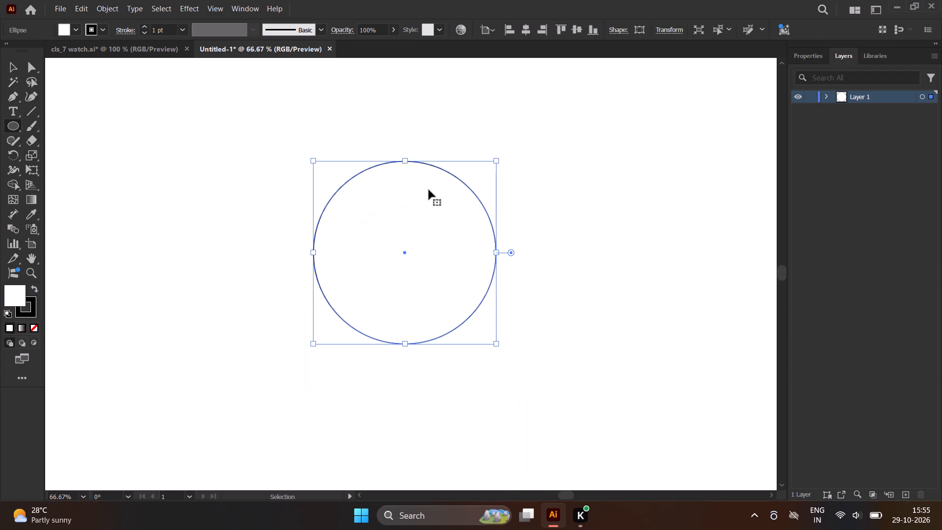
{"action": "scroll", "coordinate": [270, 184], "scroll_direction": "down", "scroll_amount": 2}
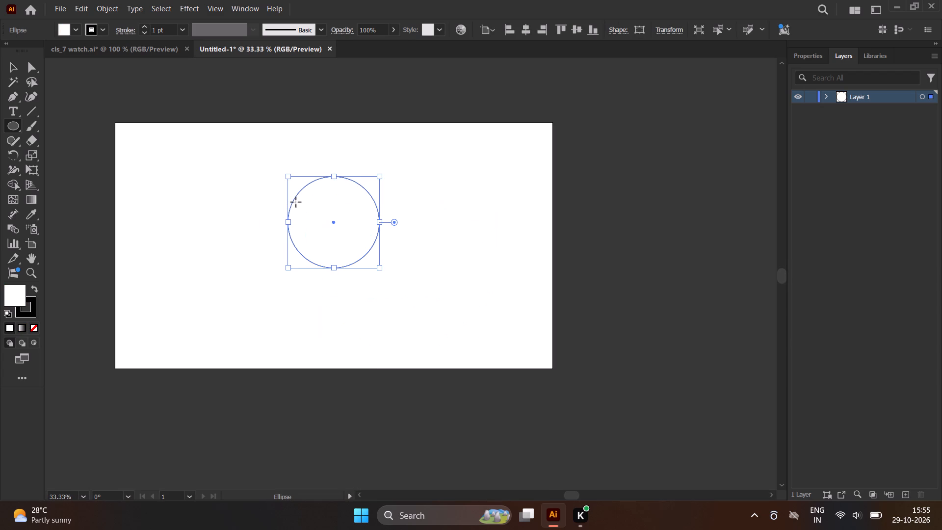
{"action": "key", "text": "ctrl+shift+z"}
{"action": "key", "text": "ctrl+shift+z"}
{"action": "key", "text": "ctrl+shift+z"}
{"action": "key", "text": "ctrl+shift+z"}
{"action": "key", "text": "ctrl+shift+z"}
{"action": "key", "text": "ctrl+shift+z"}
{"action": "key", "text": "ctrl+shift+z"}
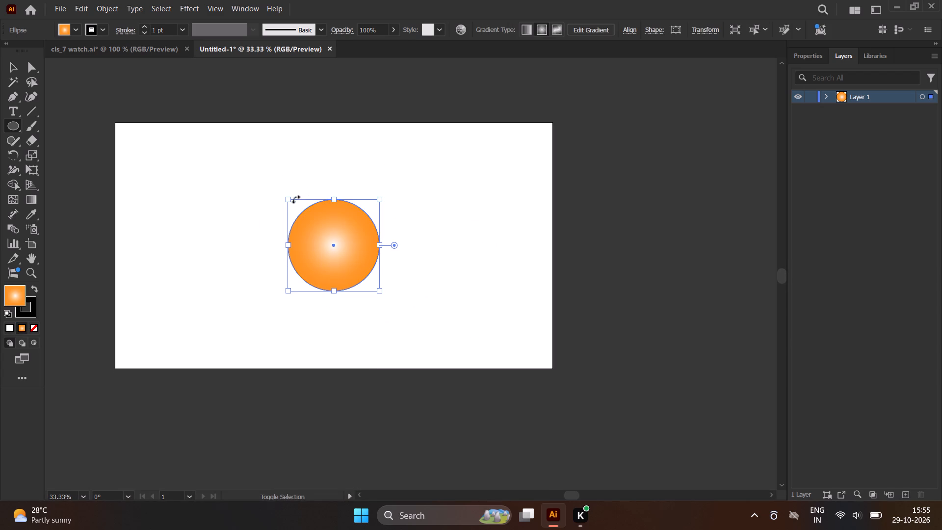
Draw a small, narrow upright ellipse just inside the top edge of the orange circle.
{"action": "scroll", "coordinate": [369, 209], "scroll_direction": "down", "scroll_amount": 1}
{"action": "scroll", "coordinate": [369, 209], "scroll_direction": "up", "scroll_amount": 5}
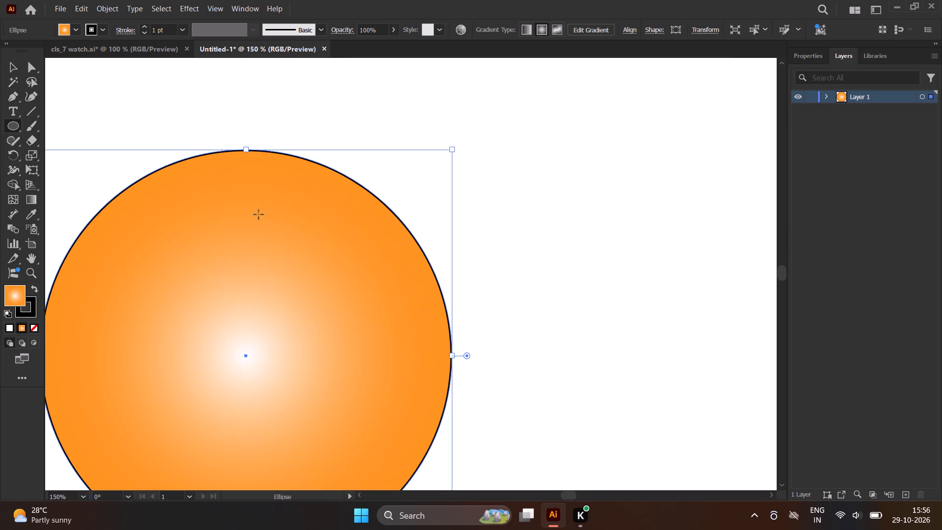
{"action": "scroll", "coordinate": [230, 159], "scroll_direction": "up", "scroll_amount": 2}
{"action": "left_click_drag", "start_coordinate": [253, 153], "coordinate": [252, 156]}
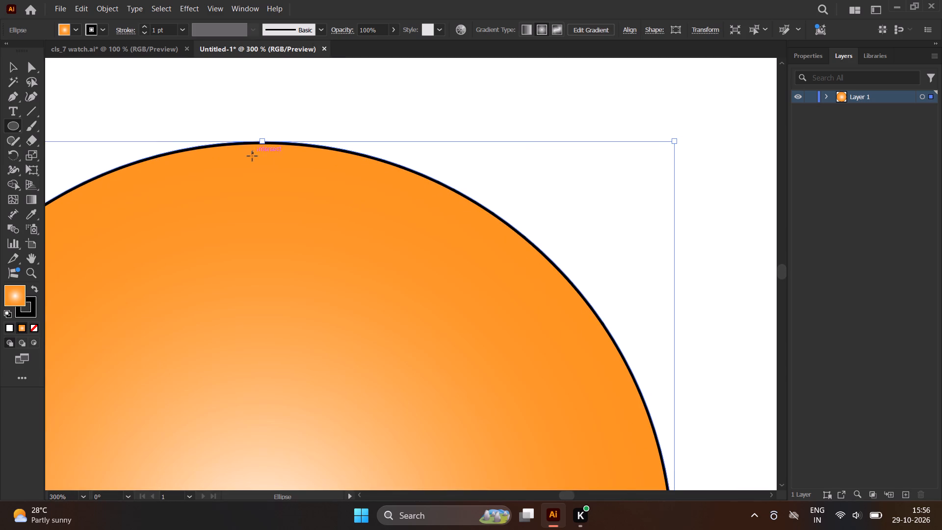
{"action": "left_click_drag", "start_coordinate": [252, 156], "coordinate": [282, 206]}
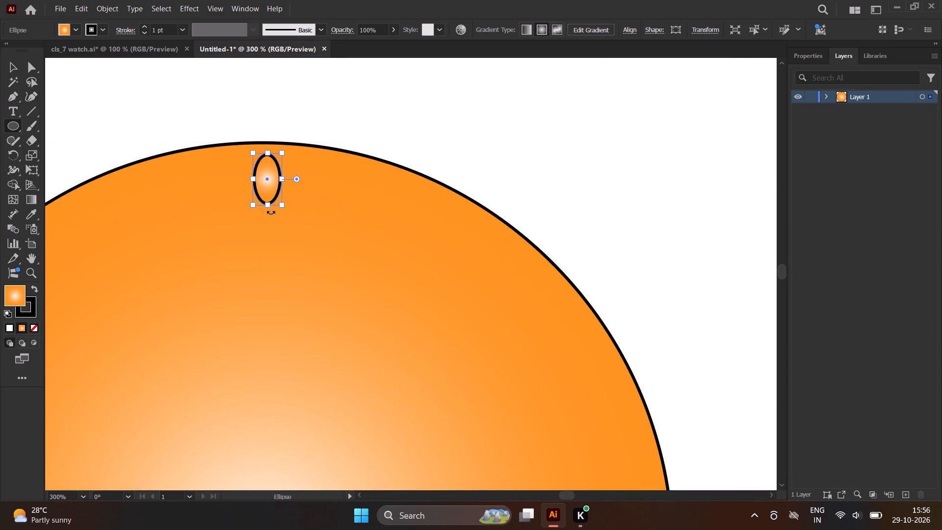
Remove the small ellipse's stroke and fill it with the dark grey swatch.
{"action": "scroll", "coordinate": [271, 212], "scroll_direction": "down", "scroll_amount": 1}
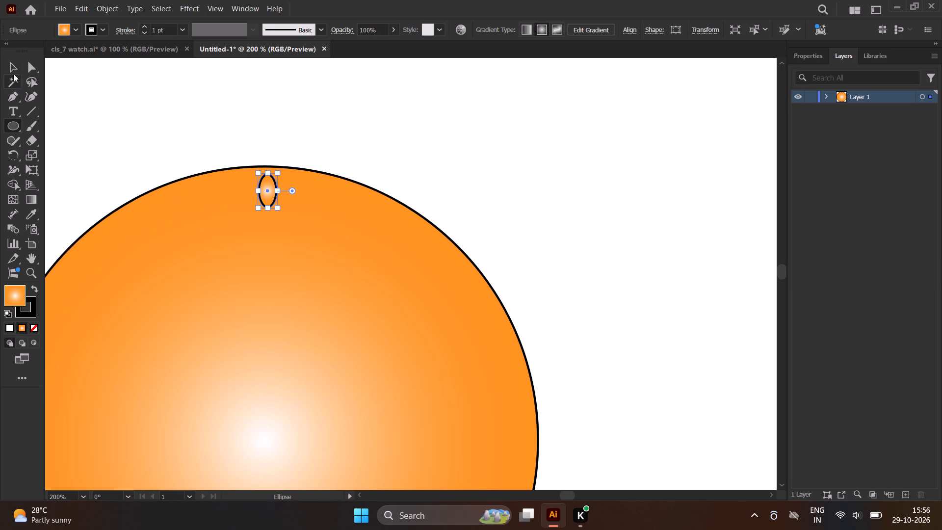
{"action": "left_click", "coordinate": [11, 70]}
{"action": "left_click", "coordinate": [103, 28]}
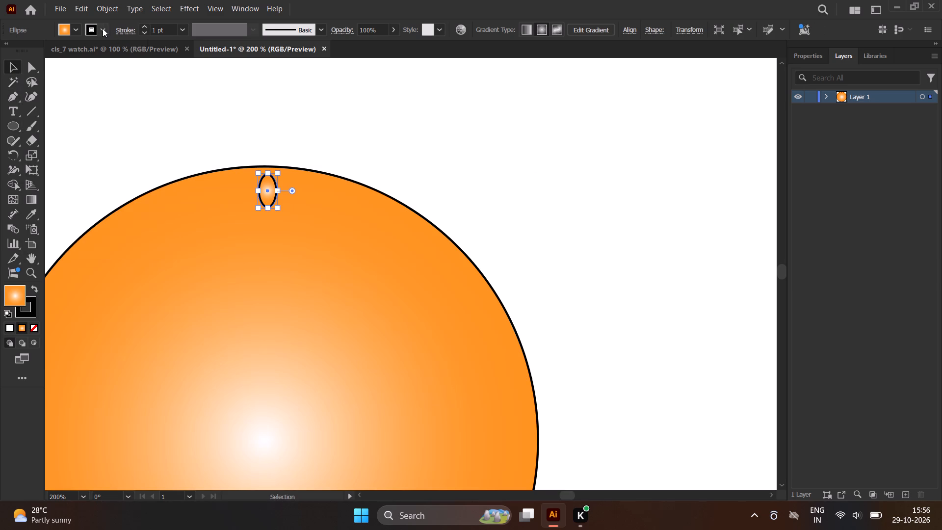
{"action": "left_click", "coordinate": [12, 72]}
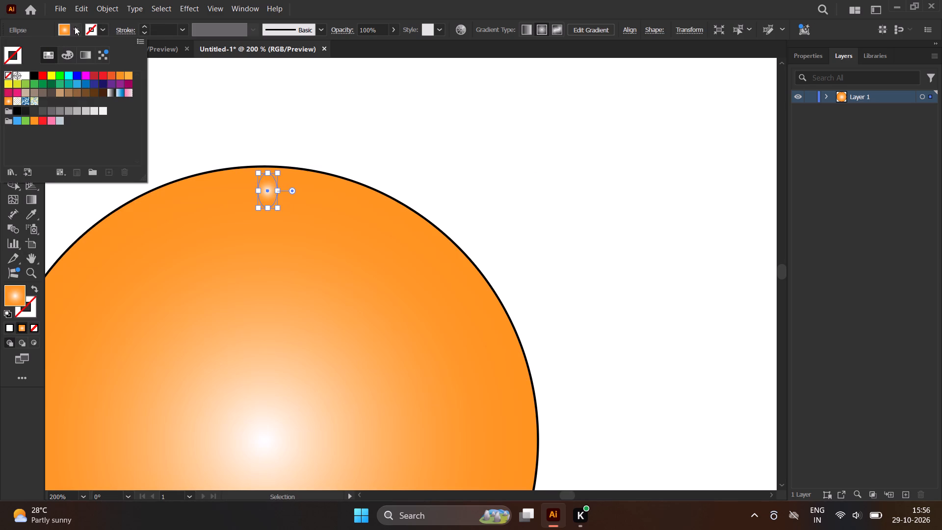
{"action": "left_click", "coordinate": [75, 26]}
{"action": "left_click", "coordinate": [74, 27]}
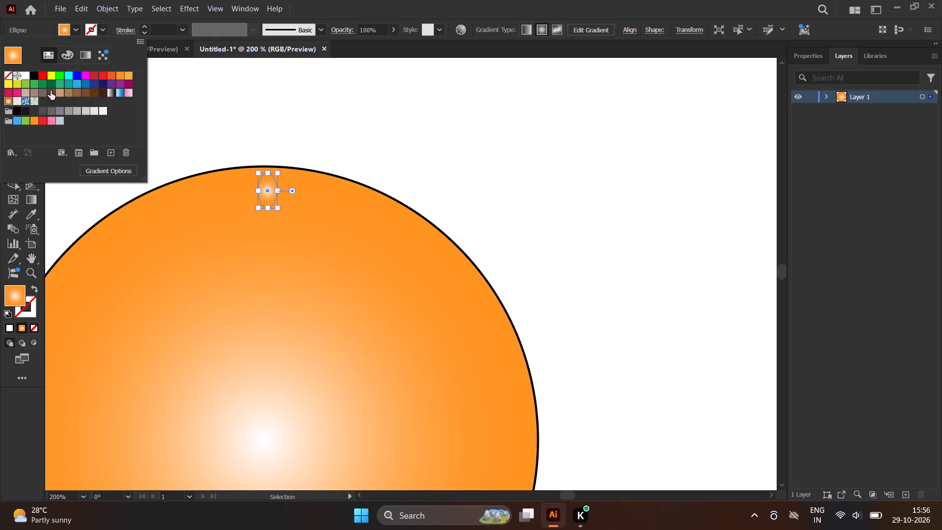
{"action": "left_click", "coordinate": [40, 110]}
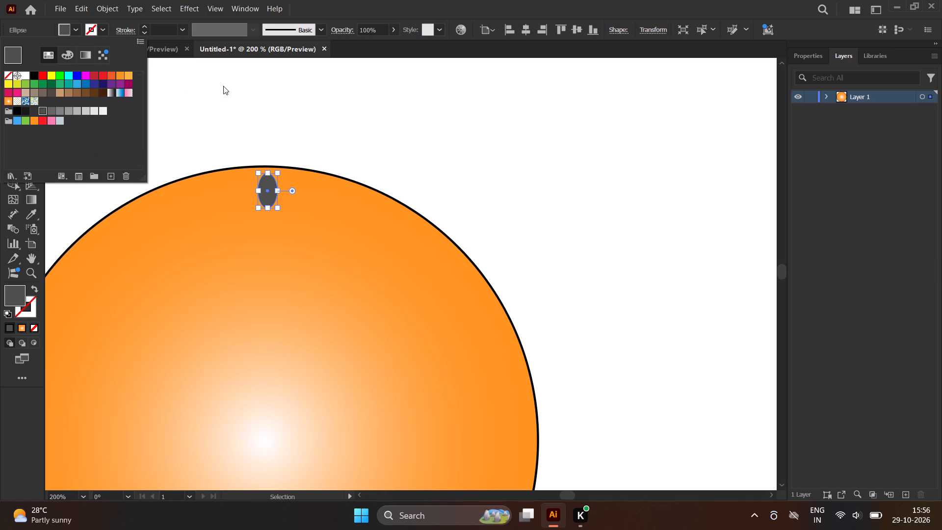
{"action": "left_click", "coordinate": [224, 86]}
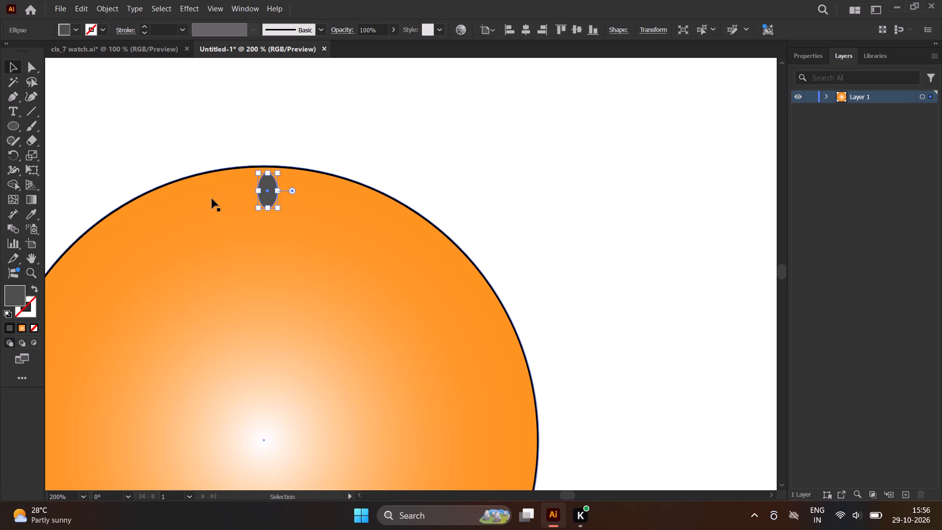
Remove the black stroke from the large orange circle and deselect it.
{"action": "left_click", "coordinate": [210, 204]}
{"action": "left_click", "coordinate": [103, 29]}
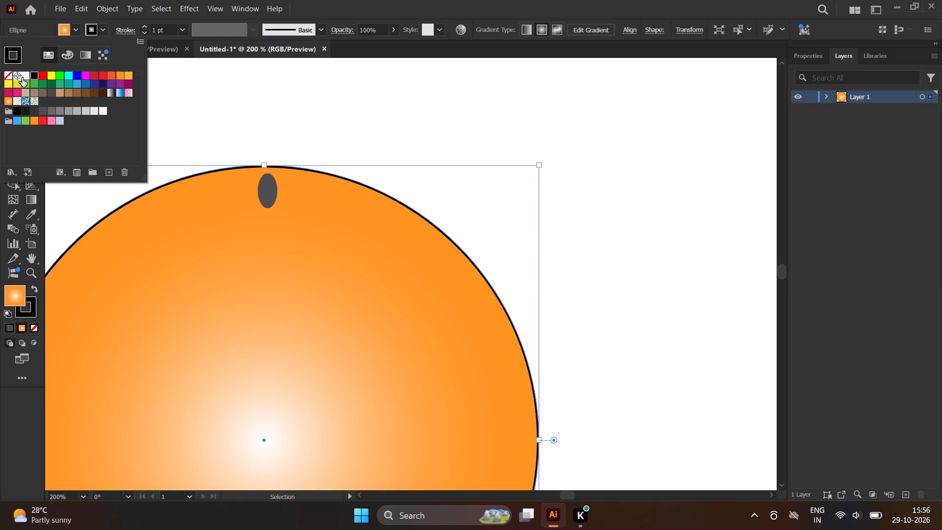
{"action": "left_click", "coordinate": [10, 74]}
{"action": "left_click", "coordinate": [265, 102]}
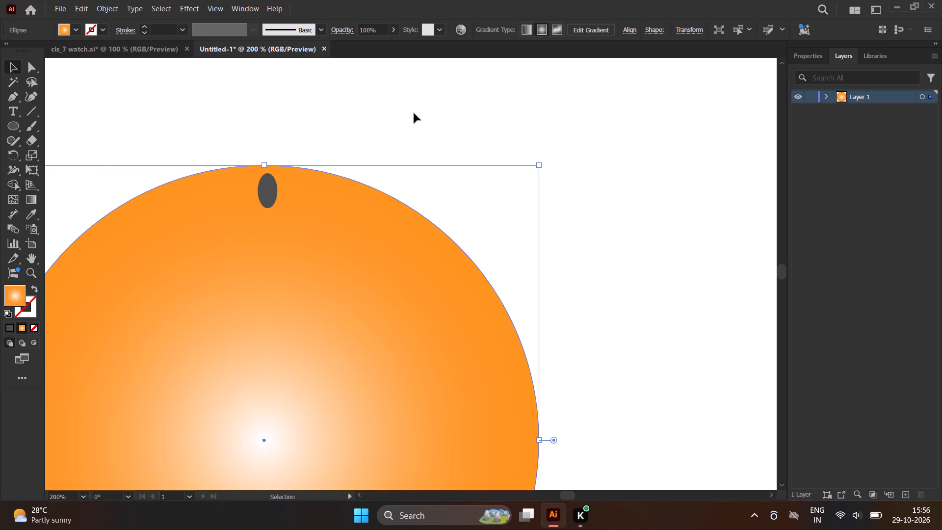
{"action": "left_click", "coordinate": [415, 113]}
Align the small grey ellipse and the orange circle to each other on their horizontal centres.
{"action": "scroll", "coordinate": [386, 108], "scroll_direction": "down", "scroll_amount": 2}
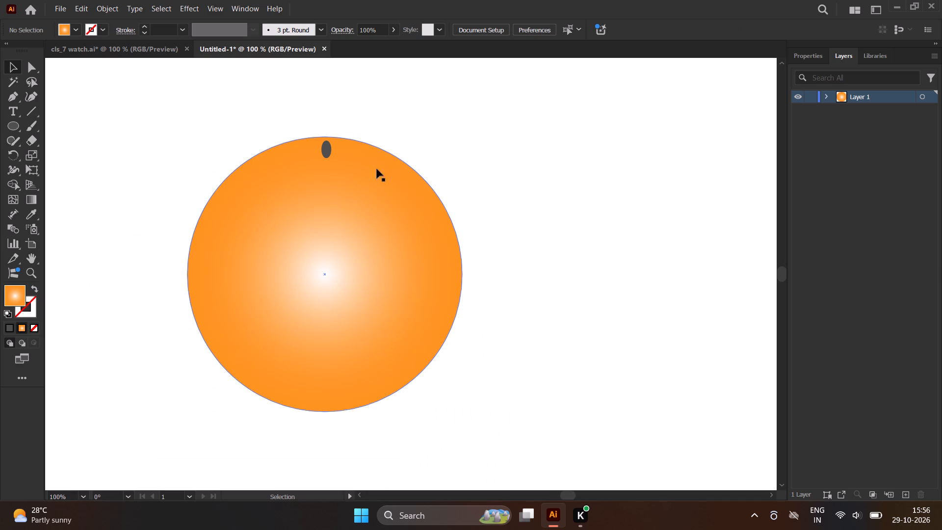
{"action": "left_click", "coordinate": [379, 181]}
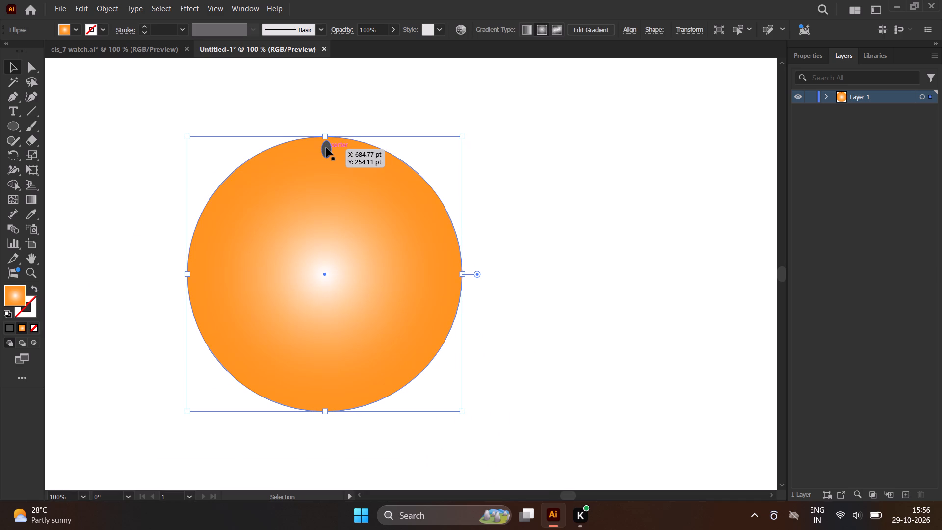
{"action": "left_click", "coordinate": [326, 148], "text": "shift"}
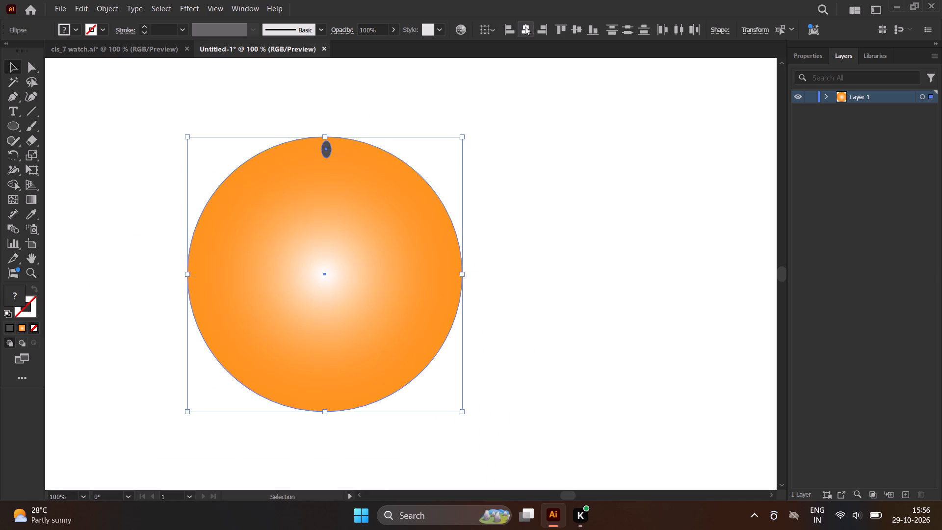
{"action": "left_click", "coordinate": [525, 26]}
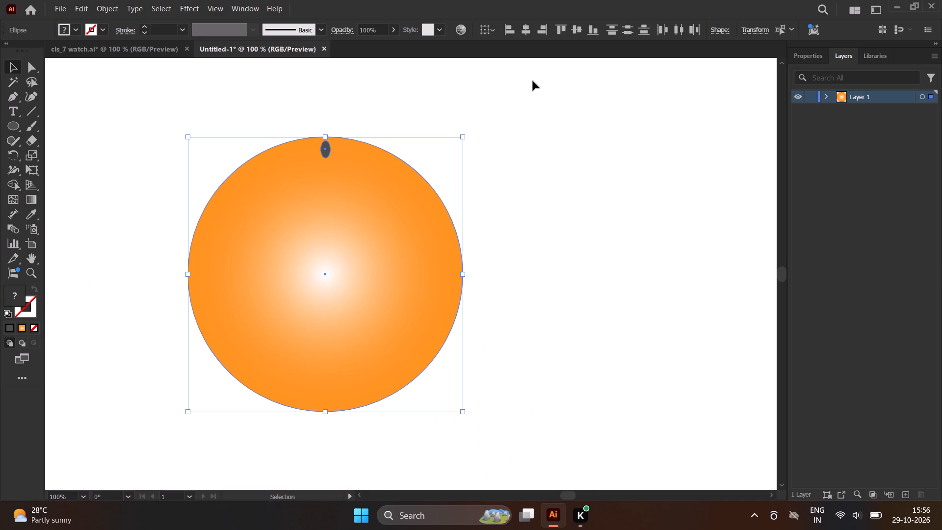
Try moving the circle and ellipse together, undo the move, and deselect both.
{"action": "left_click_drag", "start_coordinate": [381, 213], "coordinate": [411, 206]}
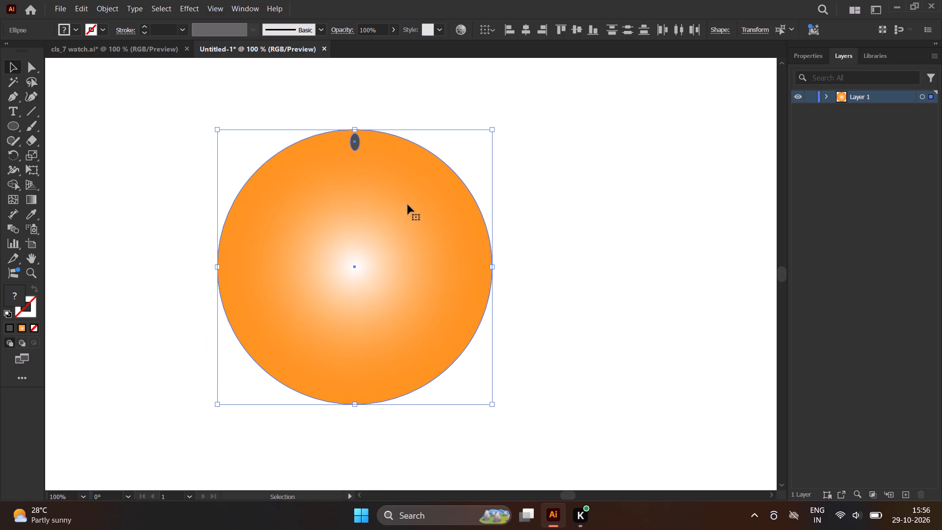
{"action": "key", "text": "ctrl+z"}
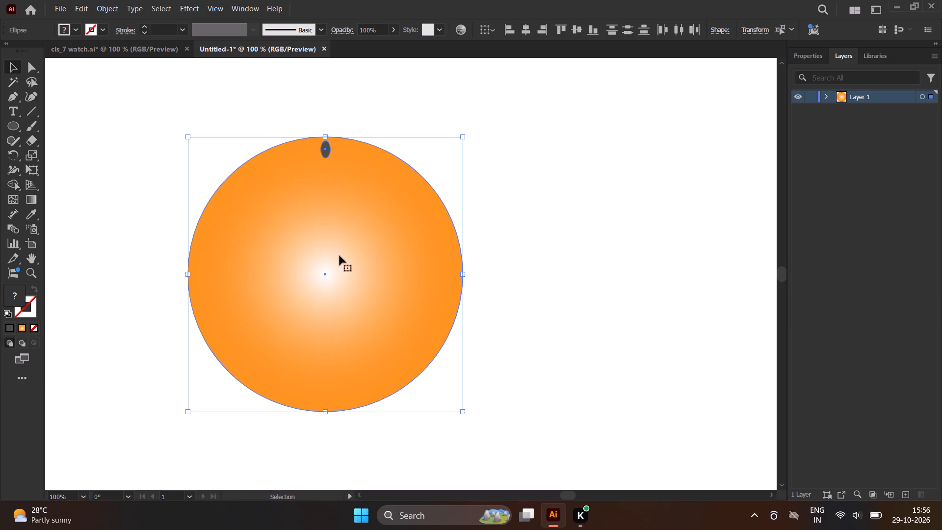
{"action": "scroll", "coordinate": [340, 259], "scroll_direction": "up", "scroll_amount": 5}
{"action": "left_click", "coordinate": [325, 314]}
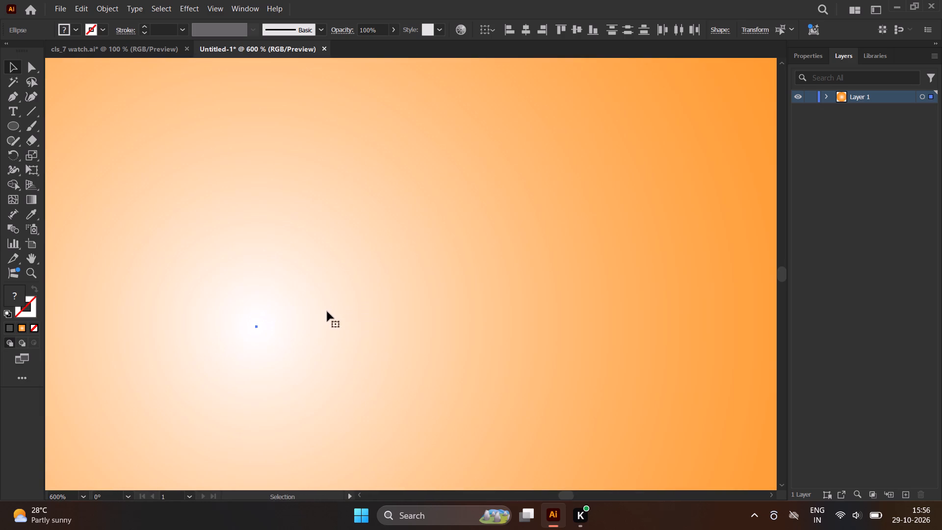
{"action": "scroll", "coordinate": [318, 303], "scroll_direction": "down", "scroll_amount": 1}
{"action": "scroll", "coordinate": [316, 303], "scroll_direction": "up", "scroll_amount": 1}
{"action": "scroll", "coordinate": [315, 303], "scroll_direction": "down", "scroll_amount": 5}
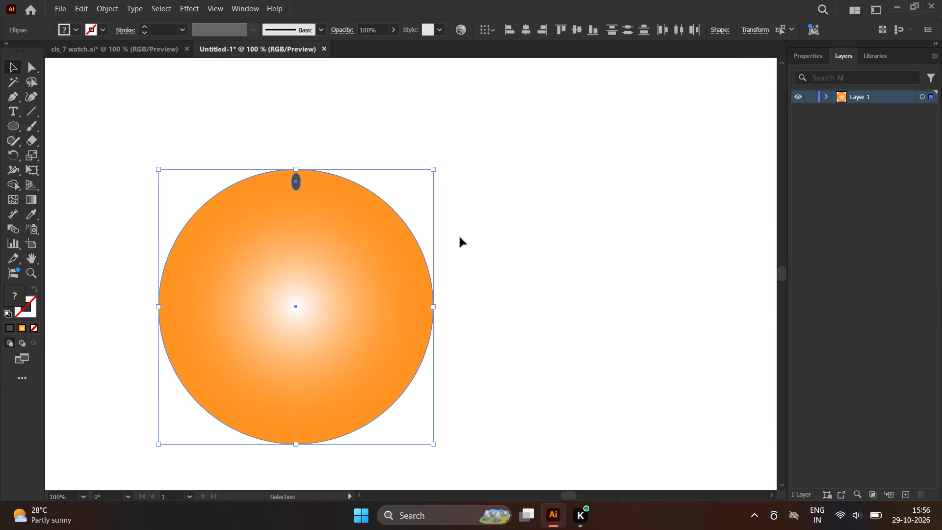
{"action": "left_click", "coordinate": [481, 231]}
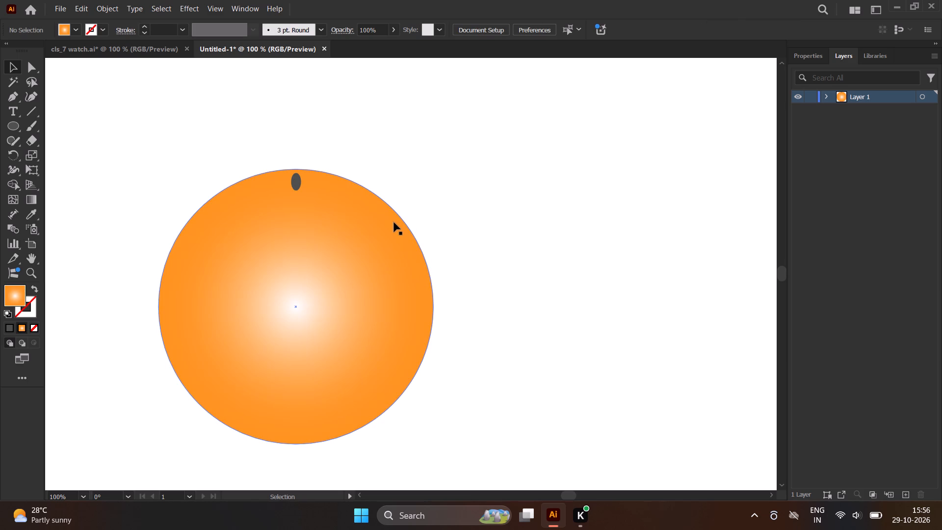
Create a copy of the grey ellipse rotated 30° about the orange circle's centre.
{"action": "left_click", "coordinate": [292, 178]}
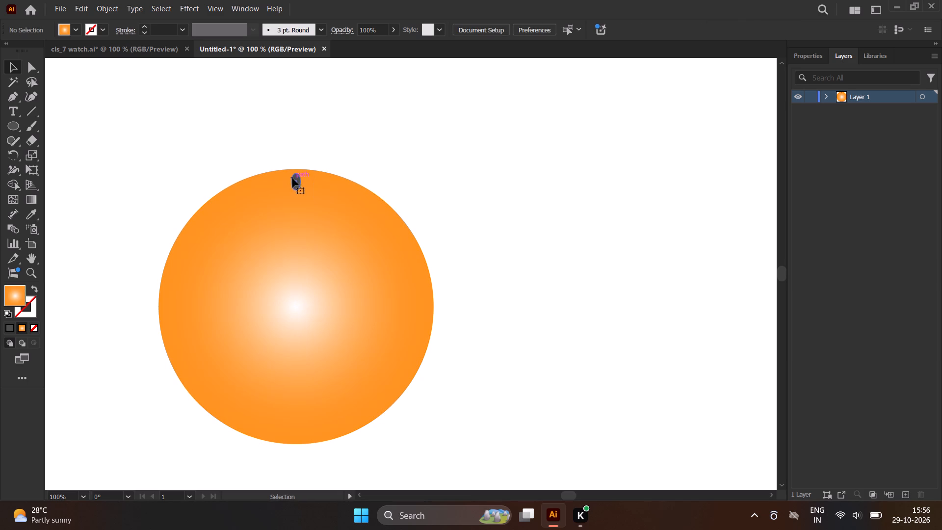
{"action": "left_click", "coordinate": [17, 158]}
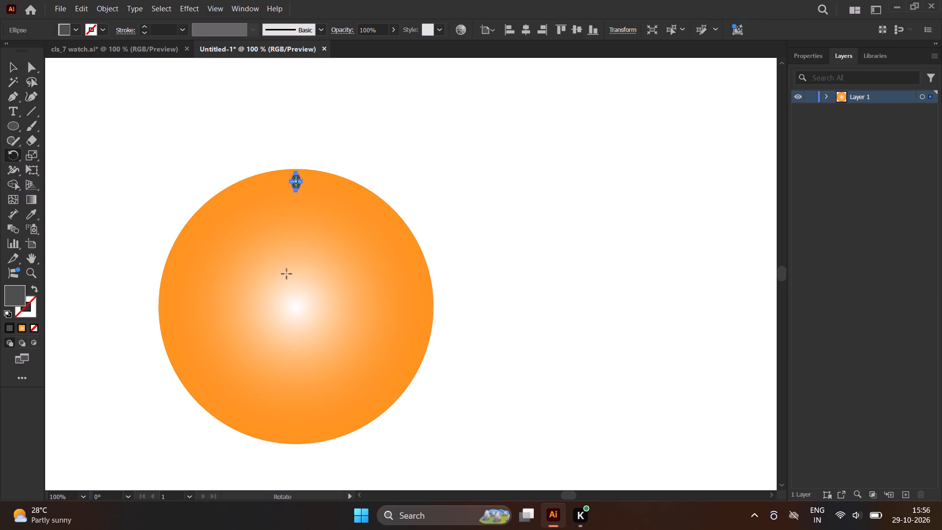
{"action": "left_click", "coordinate": [296, 307], "text": "alt"}
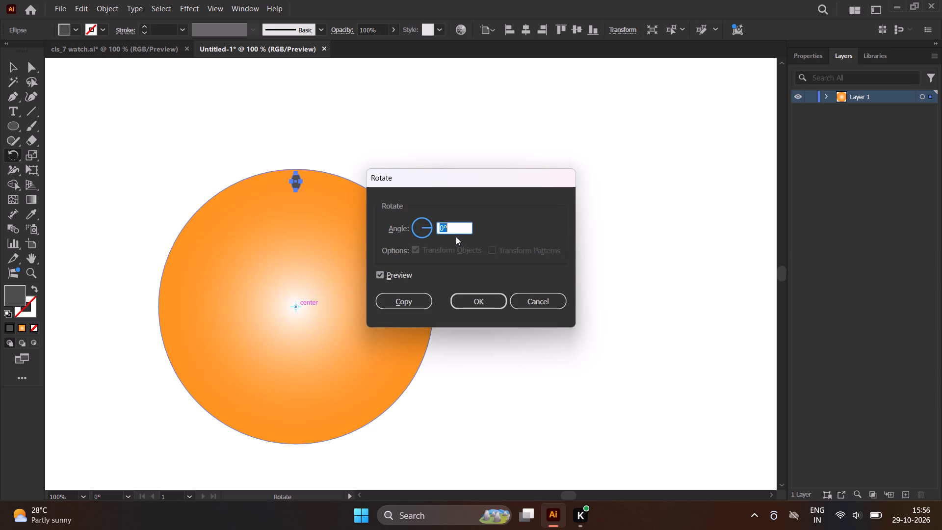
{"action": "type", "text": "30"}
{"action": "left_click", "coordinate": [403, 295]}
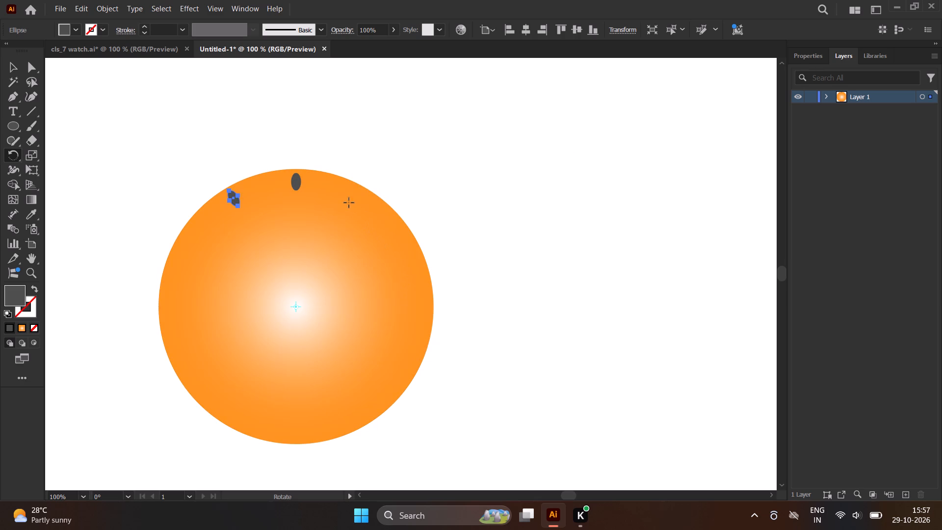
Repeat the 30° rotated copy until grey ellipse markers complete the ring around the circle, and deselect.
{"action": "key", "text": "ctrl+d"}
{"action": "key", "text": "ctrl+d"}
{"action": "key", "text": "ctrl+d"}
{"action": "key", "text": "ctrl+d"}
{"action": "key", "text": "ctrl+d"}
{"action": "key", "text": "ctrl+d"}
{"action": "key", "text": "ctrl+d"}
{"action": "key", "text": "ctrl+d"}
{"action": "key", "text": "ctrl+d"}
{"action": "key", "text": "ctrl+d"}
{"action": "key", "text": "ctrl+d"}
{"action": "key", "text": "ctrl+d"}
{"action": "key", "text": "ctrl+d"}
{"action": "key", "text": "ctrl+d"}
{"action": "key", "text": "ctrl+d"}
{"action": "key", "text": "ctrl+d"}
{"action": "key", "text": "ctrl+d"}
{"action": "key", "text": "ctrl+d"}
{"action": "key", "text": "ctrl+d"}
{"action": "key", "text": "ctrl+d"}
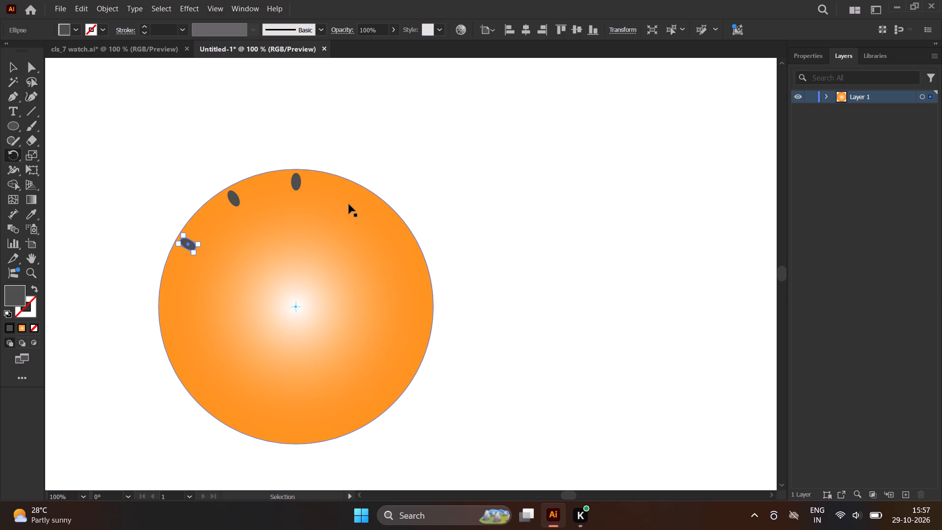
{"action": "key", "text": "ctrl+d"}
{"action": "key", "text": "ctrl+d"}
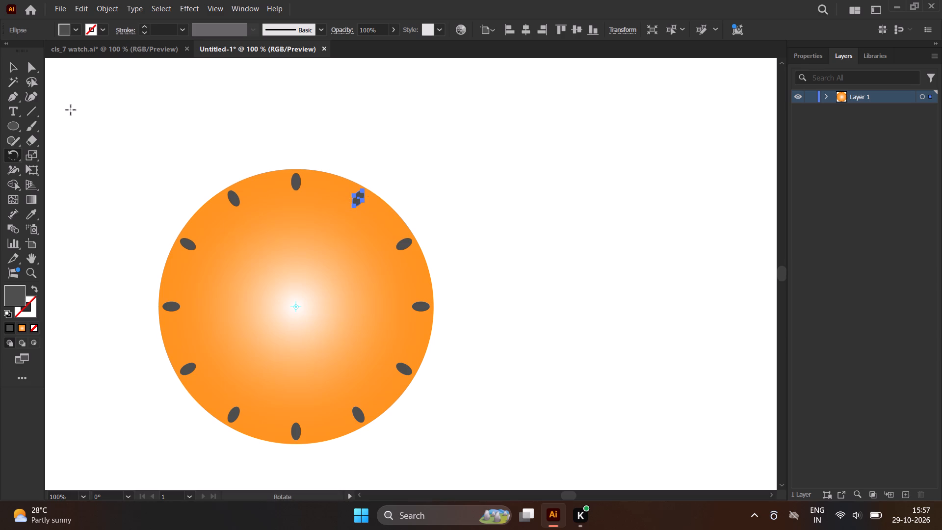
{"action": "left_click", "coordinate": [12, 70]}
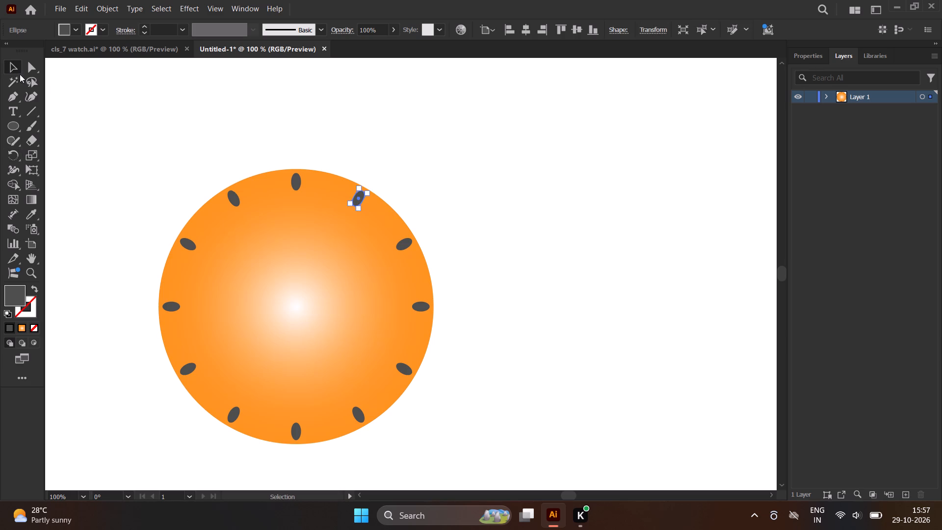
{"action": "left_click", "coordinate": [382, 138]}
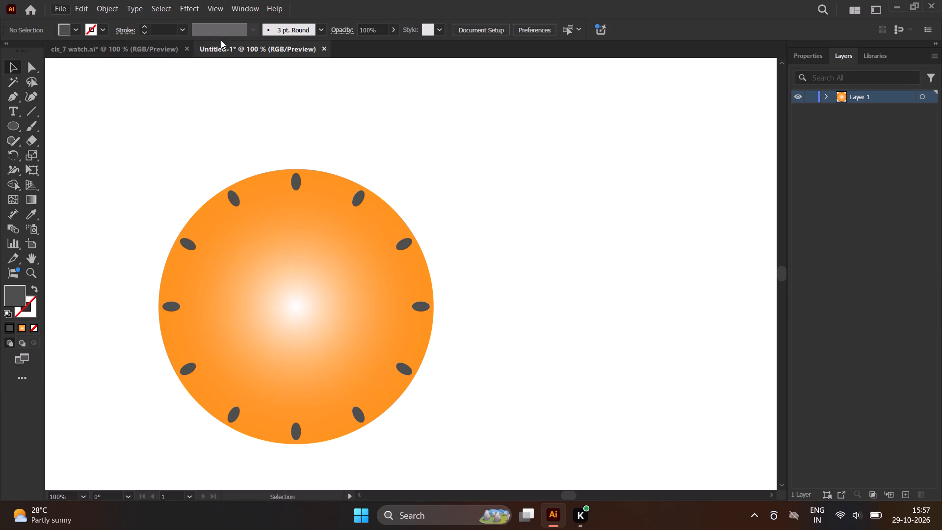
Look at the dial markers in the cls_7 watch.ai document and return to the untitled document.
{"action": "key", "text": "ctrl+Tab"}
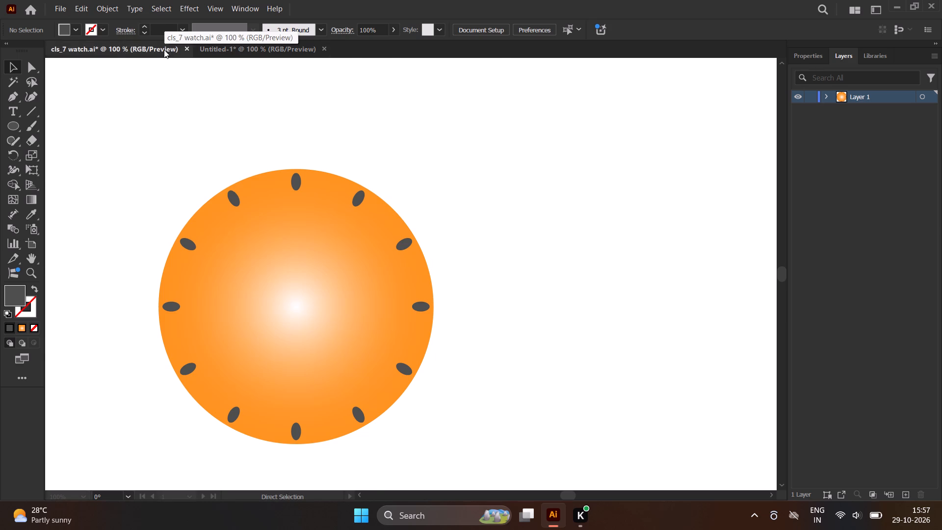
{"action": "key", "text": "ctrl+Tab"}
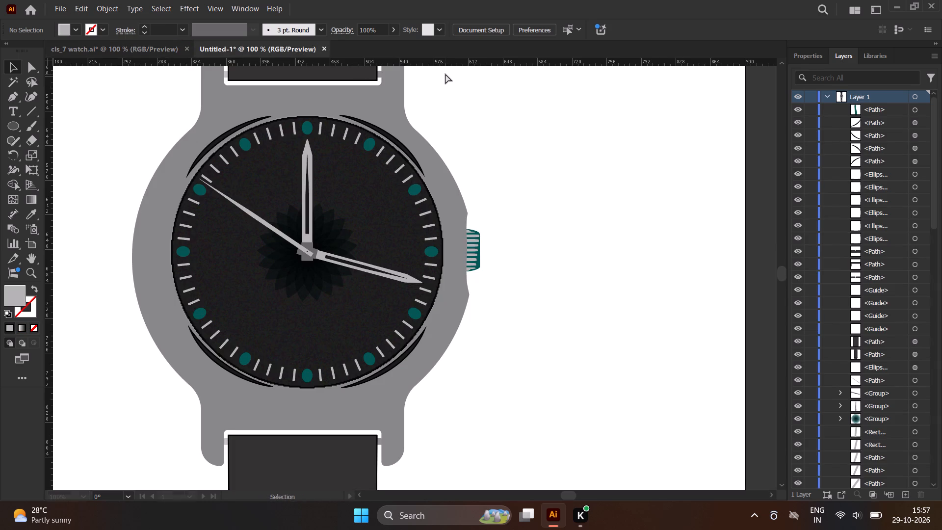
{"action": "key", "text": "ctrl+Tab"}
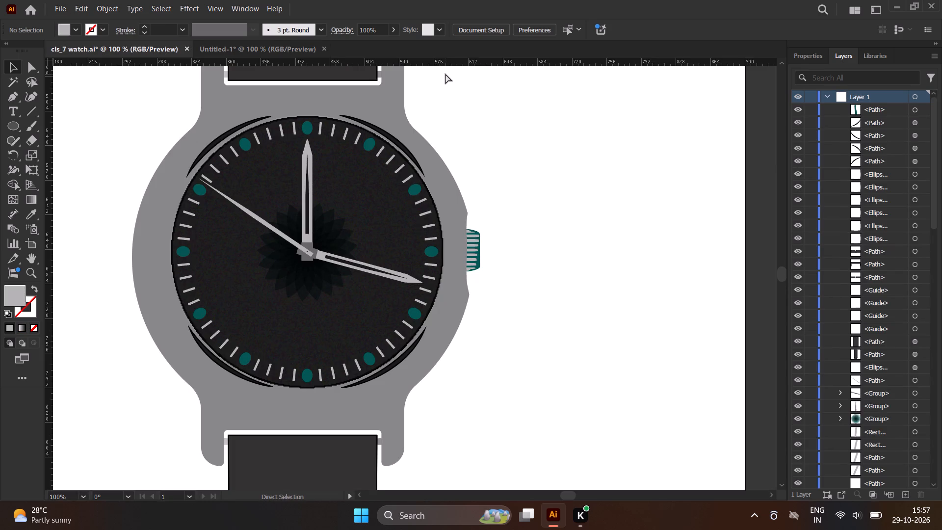
{"action": "key", "text": "ctrl+Tab"}
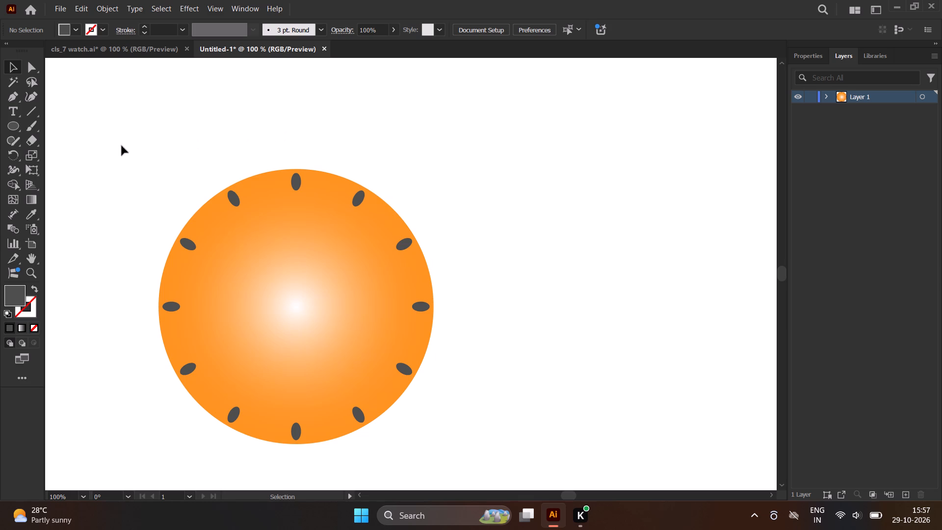
Draw a thin upright rectangle about 0.9 pt wide and 11 pt high over the top ellipse marker.
{"action": "right_click", "coordinate": [10, 127]}
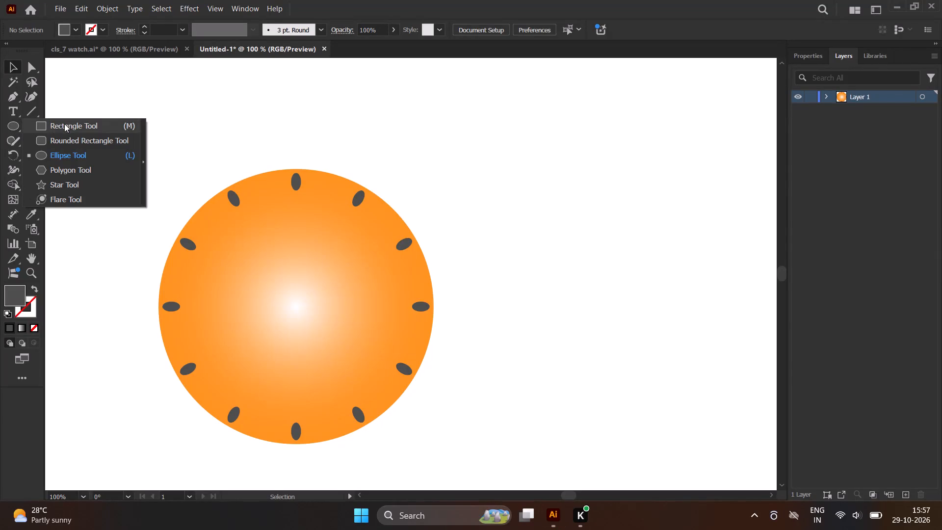
{"action": "left_click", "coordinate": [64, 124]}
{"action": "scroll", "coordinate": [286, 179], "scroll_direction": "up", "scroll_amount": 2}
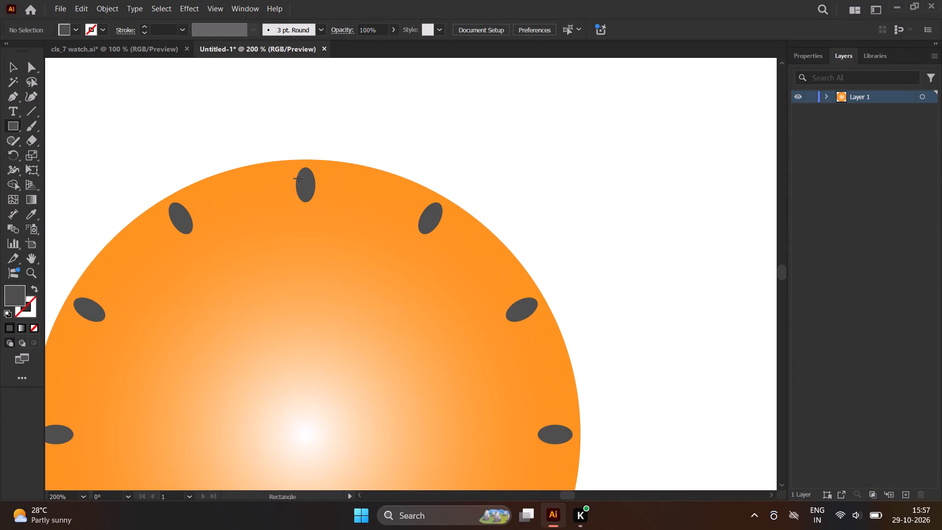
{"action": "scroll", "coordinate": [321, 194], "scroll_direction": "up", "scroll_amount": 1}
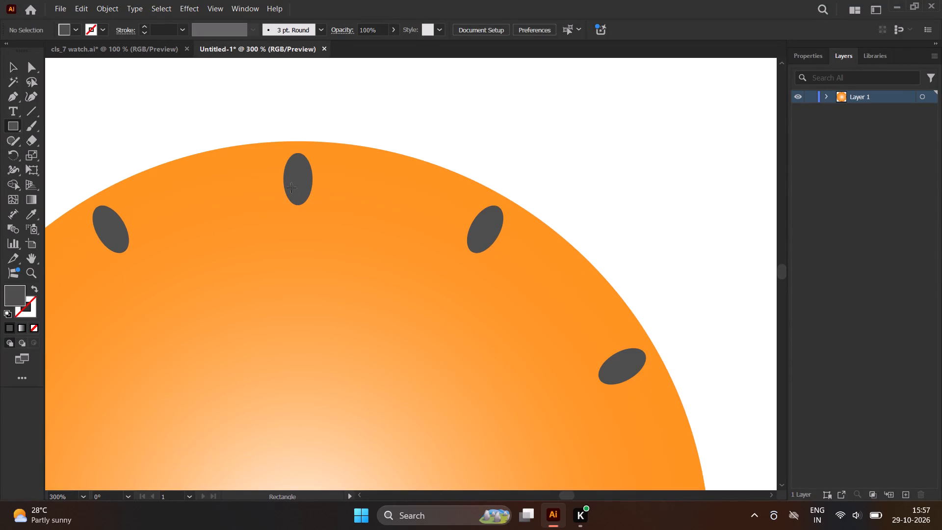
{"action": "scroll", "coordinate": [291, 186], "scroll_direction": "up", "scroll_amount": 1}
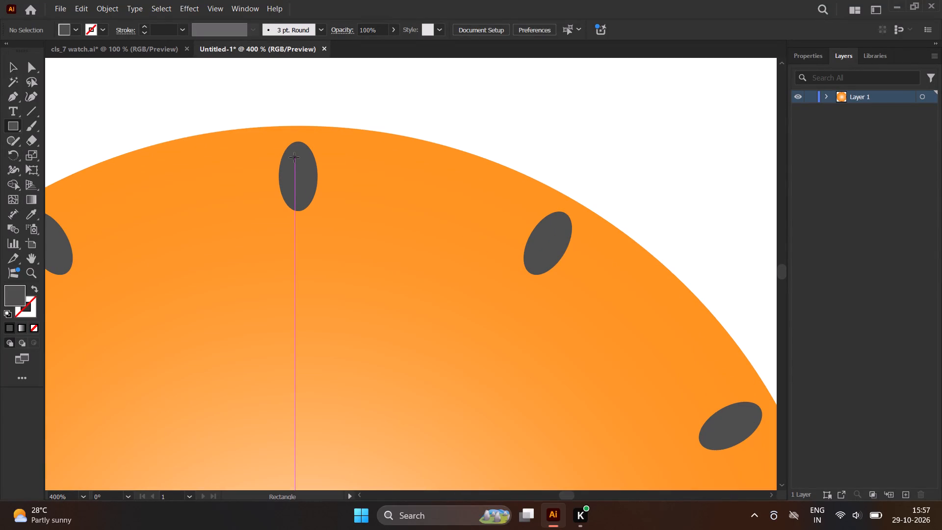
{"action": "left_click_drag", "start_coordinate": [294, 158], "coordinate": [299, 201]}
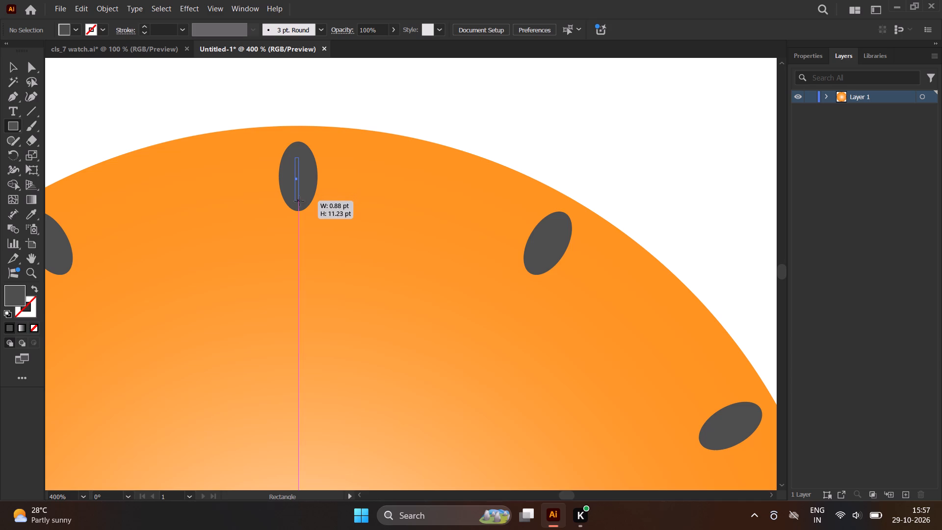
Finish the thin upright rectangle over the top ellipse marker at about 2 pt wide and 13 pt high.
{"action": "left_click_drag", "start_coordinate": [299, 201], "coordinate": [301, 206]}
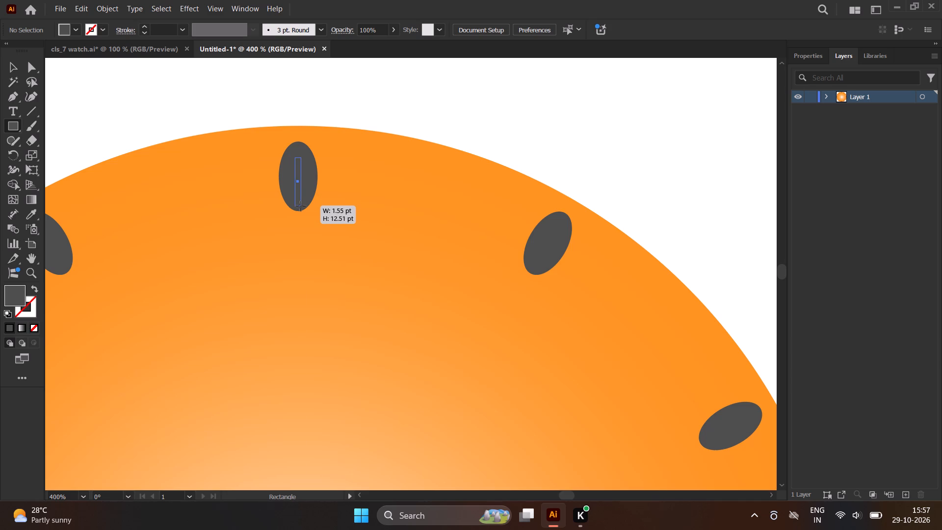
{"action": "left_click_drag", "start_coordinate": [301, 206], "coordinate": [299, 207]}
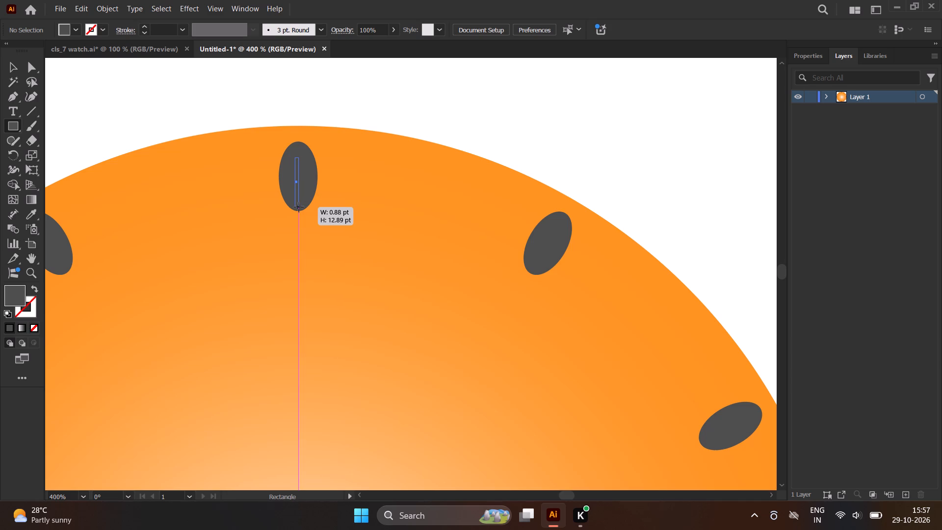
{"action": "left_click_drag", "start_coordinate": [299, 207], "coordinate": [301, 207]}
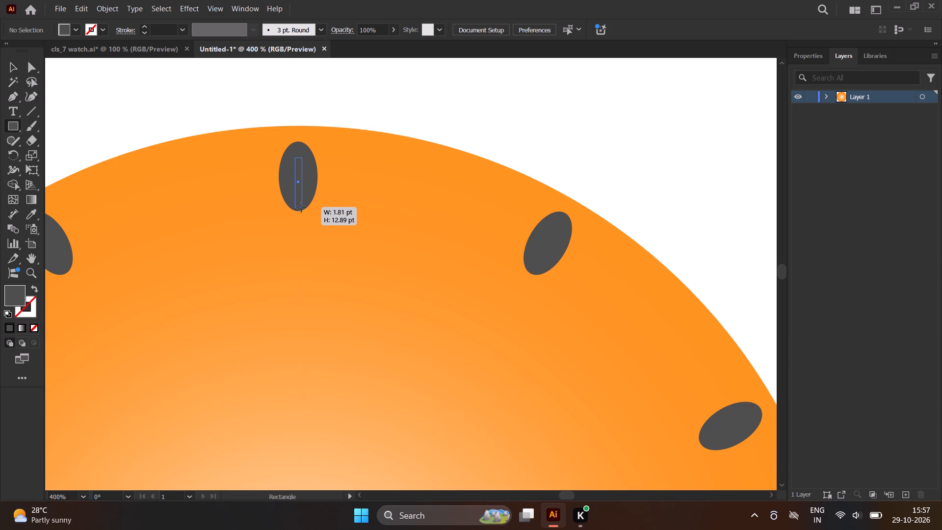
{"action": "left_click_drag", "start_coordinate": [301, 207], "coordinate": [303, 207]}
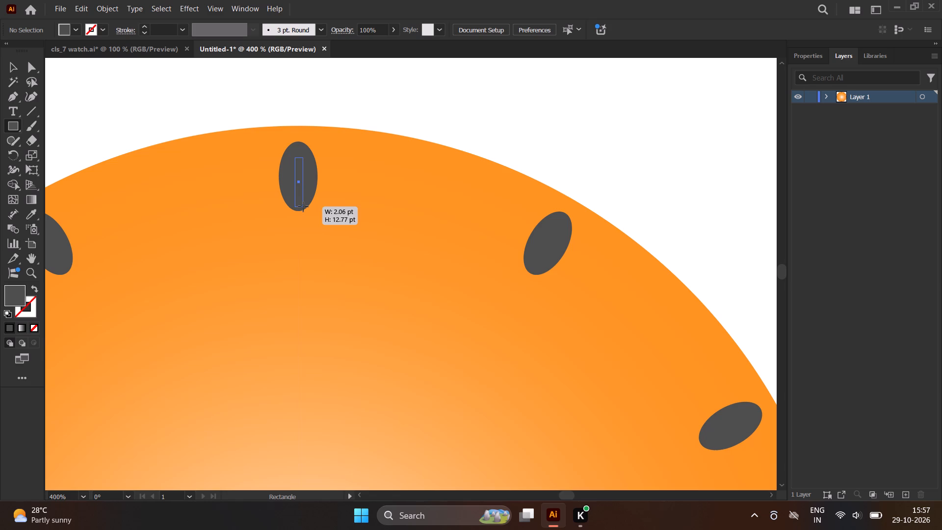
{"action": "left_click_drag", "start_coordinate": [303, 207], "coordinate": [302, 207]}
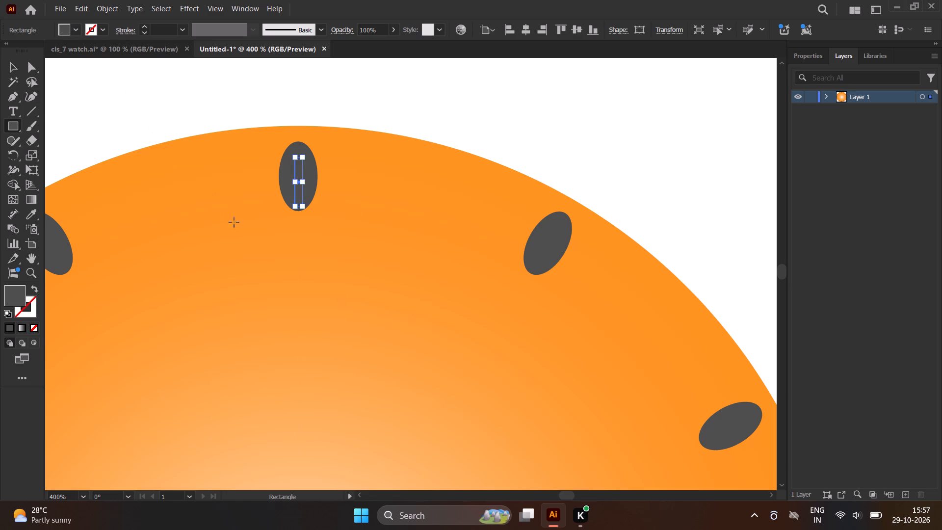
Fully round the corners of the thin rectangle so both ends become semicircular.
{"action": "scroll", "coordinate": [292, 177], "scroll_direction": "up", "scroll_amount": 6}
{"action": "left_click_drag", "start_coordinate": [345, 76], "coordinate": [334, 105]}
Fill the rounded rectangle with cyan.
{"action": "left_click", "coordinate": [71, 31]}
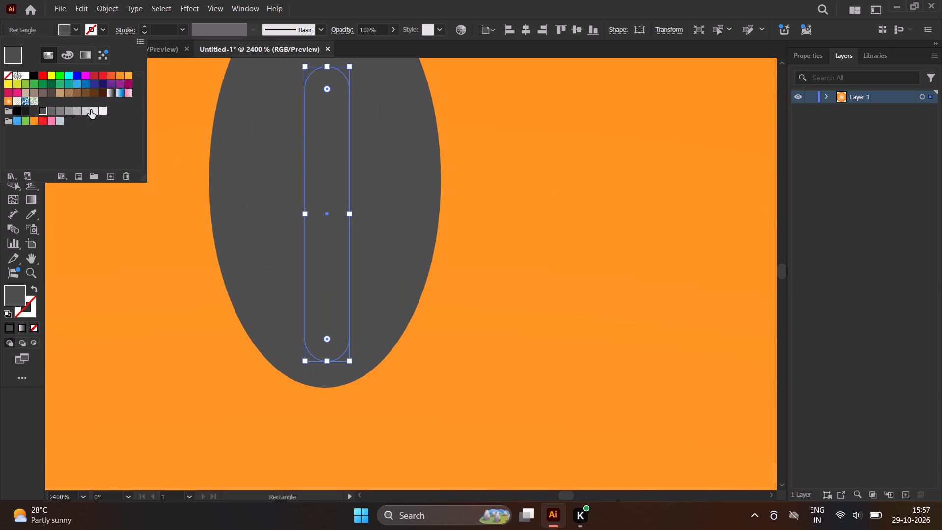
{"action": "left_click", "coordinate": [70, 76]}
{"action": "left_click", "coordinate": [77, 30]}
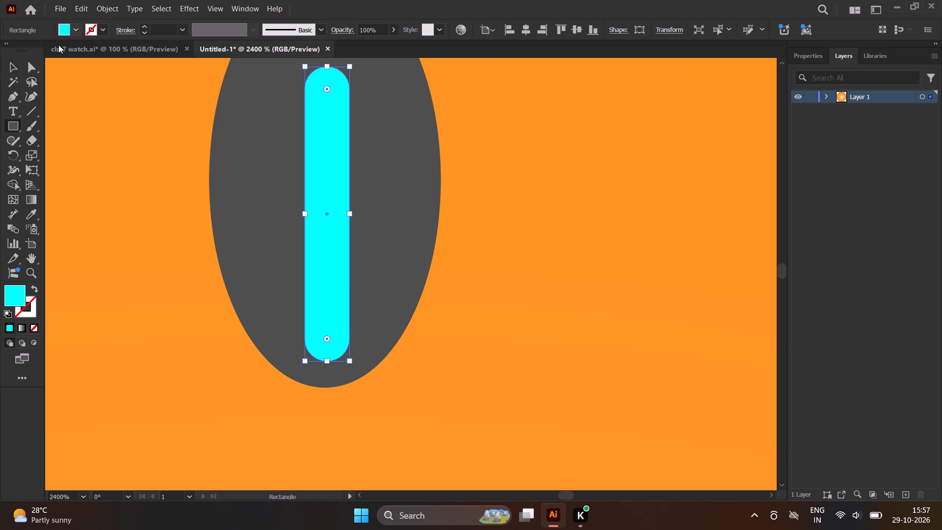
{"action": "left_click", "coordinate": [14, 70]}
{"action": "left_click", "coordinate": [111, 138]}
Create a copy of the cyan tick rotated 6° about the orange circle's centre.
{"action": "scroll", "coordinate": [116, 142], "scroll_direction": "down", "scroll_amount": 3}
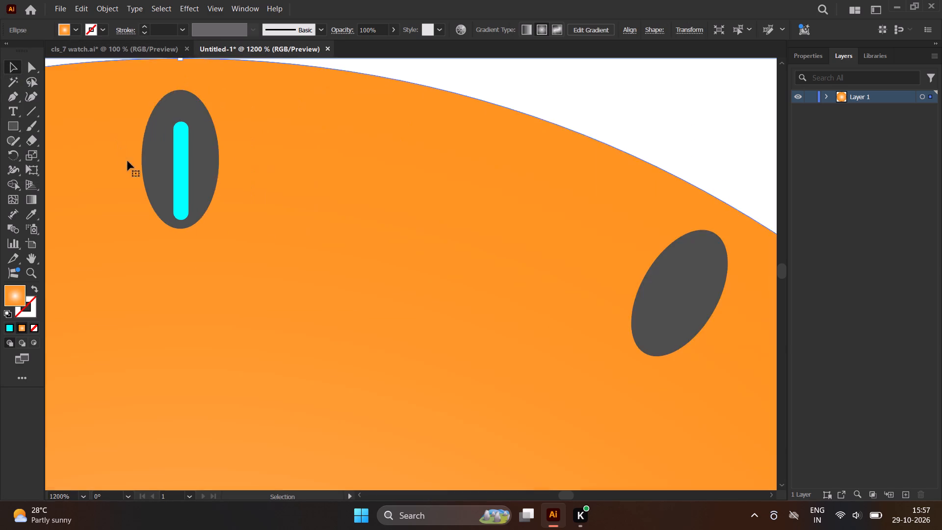
{"action": "scroll", "coordinate": [238, 160], "scroll_direction": "down", "scroll_amount": 1}
{"action": "scroll", "coordinate": [306, 161], "scroll_direction": "down", "scroll_amount": 1}
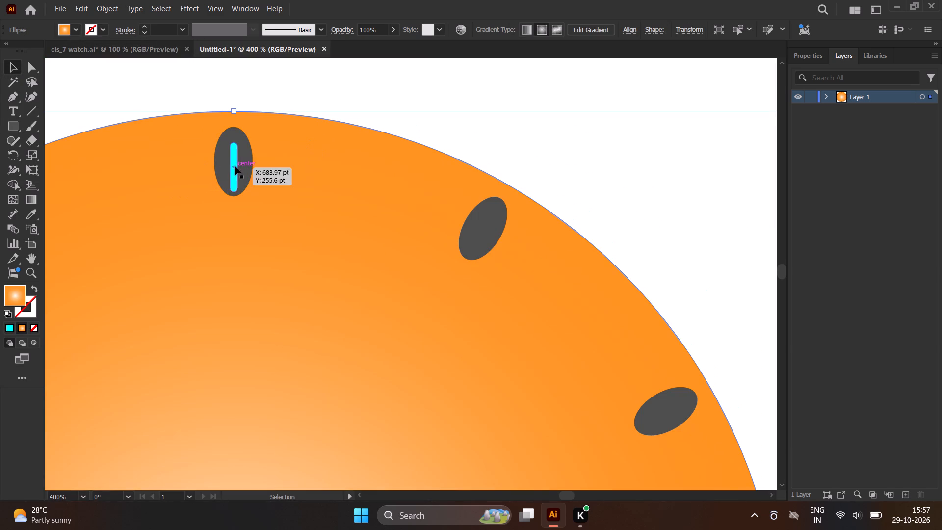
{"action": "left_click", "coordinate": [235, 166]}
{"action": "scroll", "coordinate": [229, 131], "scroll_direction": "down", "scroll_amount": 2}
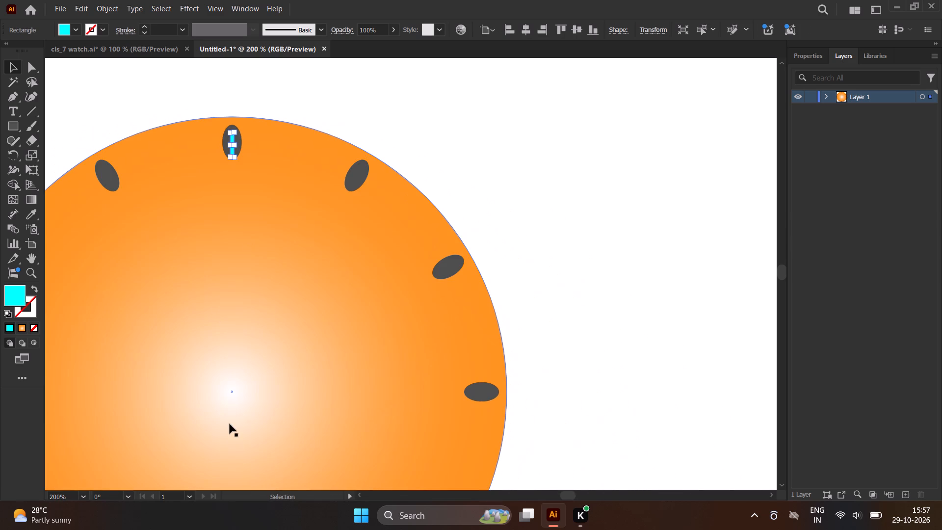
{"action": "left_click", "coordinate": [12, 160]}
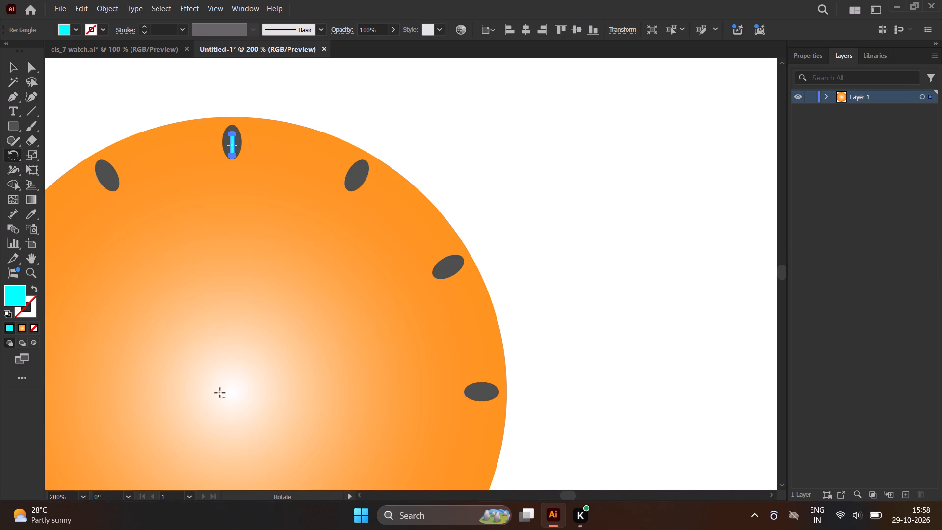
{"action": "left_click", "coordinate": [233, 145]}
{"action": "scroll", "coordinate": [222, 194], "scroll_direction": "down", "scroll_amount": 3}
{"action": "scroll", "coordinate": [219, 240], "scroll_direction": "up", "scroll_amount": 4}
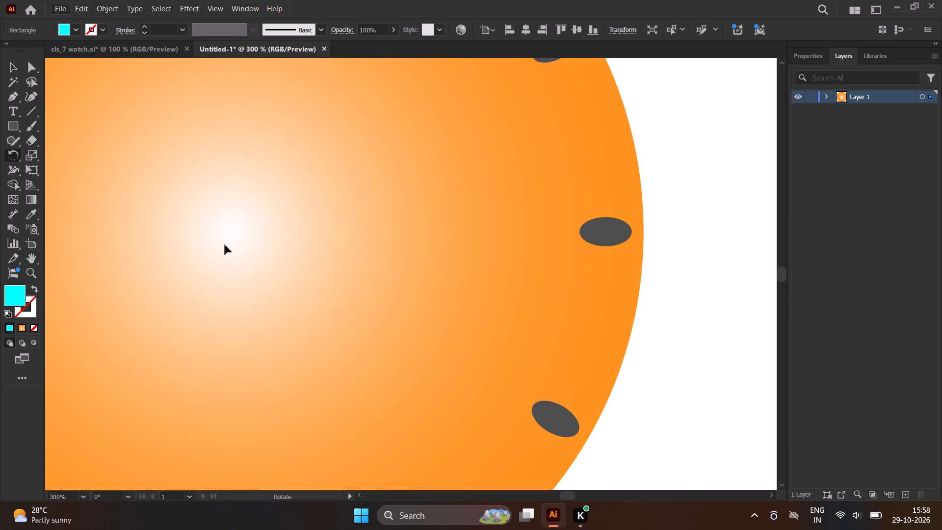
{"action": "scroll", "coordinate": [224, 245], "scroll_direction": "down", "scroll_amount": 3}
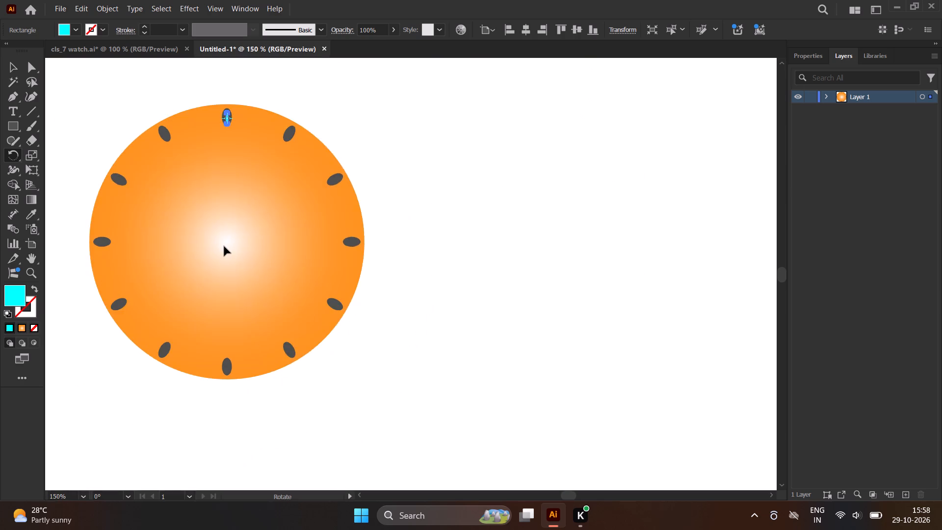
{"action": "scroll", "coordinate": [224, 246], "scroll_direction": "down", "scroll_amount": 1}
{"action": "left_click", "coordinate": [215, 203]}
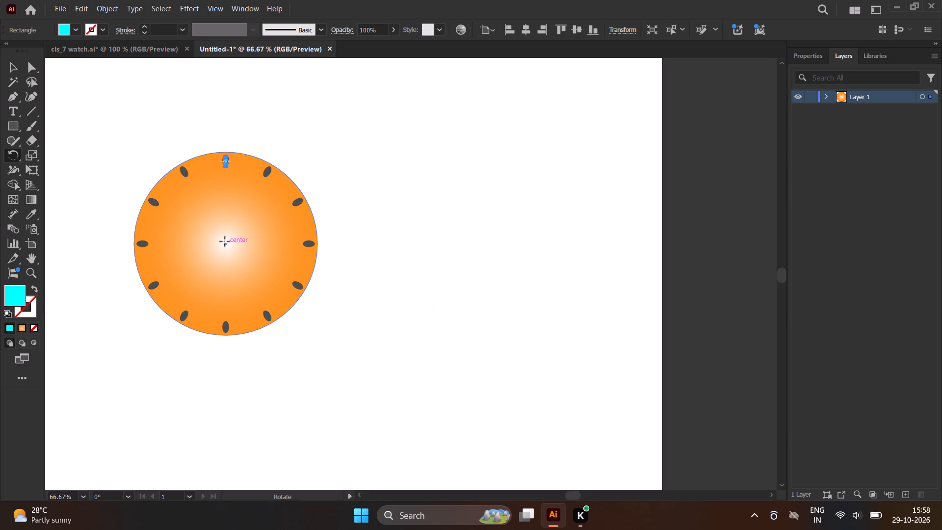
{"action": "left_click", "coordinate": [226, 243], "text": "alt"}
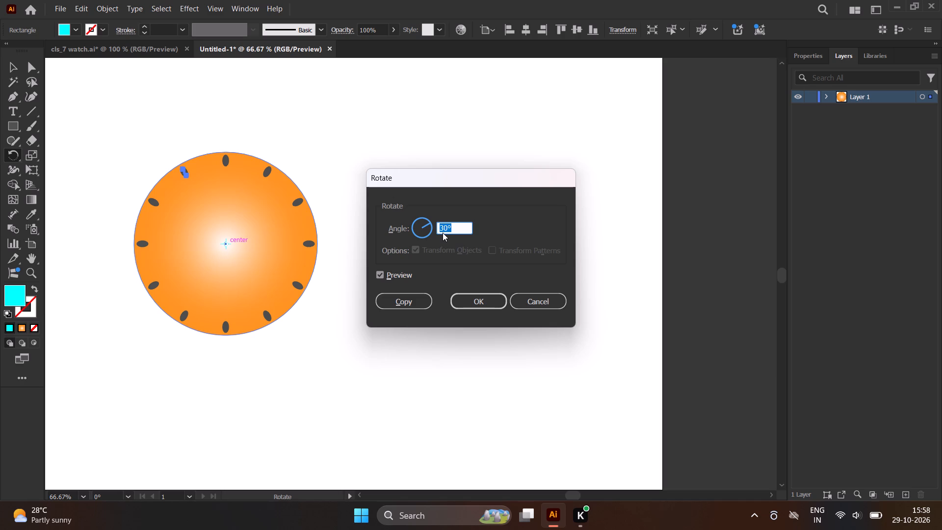
{"action": "key", "text": "6"}
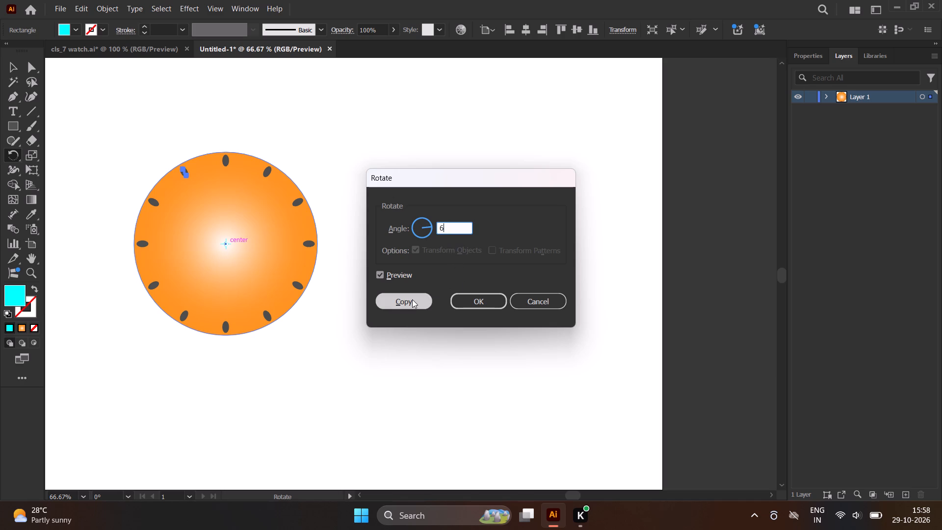
{"action": "left_click", "coordinate": [412, 299]}
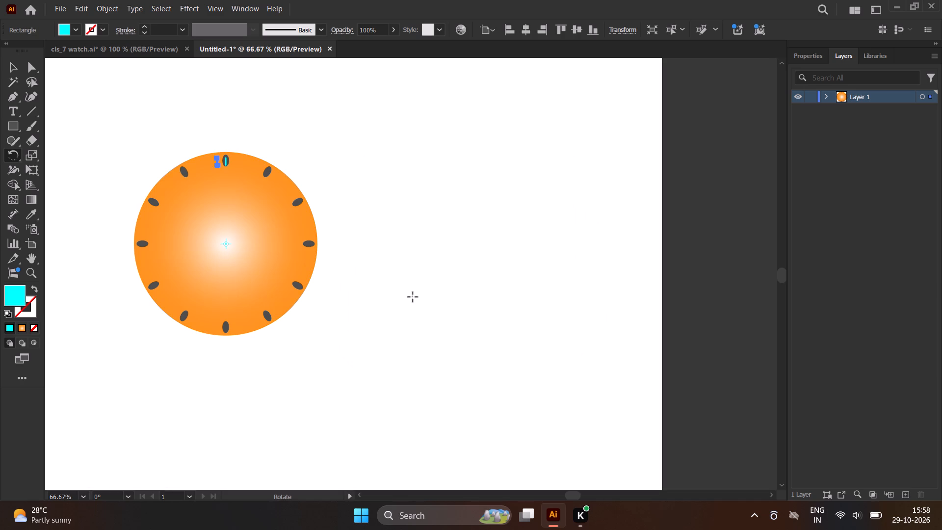
Repeat the 6° rotated copy until cyan ticks complete the ring around the dial.
{"action": "key", "text": "ctrl+d"}
{"action": "key", "text": "ctrl+d"}
{"action": "key", "text": "ctrl+d"}
{"action": "key", "text": "ctrl+d"}
{"action": "key", "text": "ctrl+d"}
{"action": "key", "text": "ctrl+d"}
{"action": "key", "text": "ctrl+d"}
{"action": "key", "text": "ctrl+d"}
{"action": "key", "text": "ctrl+d"}
{"action": "key", "text": "ctrl+d"}
{"action": "key", "text": "ctrl+d"}
{"action": "key", "text": "ctrl+d"}
{"action": "key", "text": "ctrl+d"}
{"action": "key", "text": "ctrl+d"}
{"action": "key", "text": "ctrl+d"}
{"action": "key", "text": "ctrl+d"}
{"action": "key", "text": "ctrl+d"}
{"action": "key", "text": "ctrl+d"}
{"action": "key", "text": "ctrl+d"}
{"action": "key", "text": "ctrl+d"}
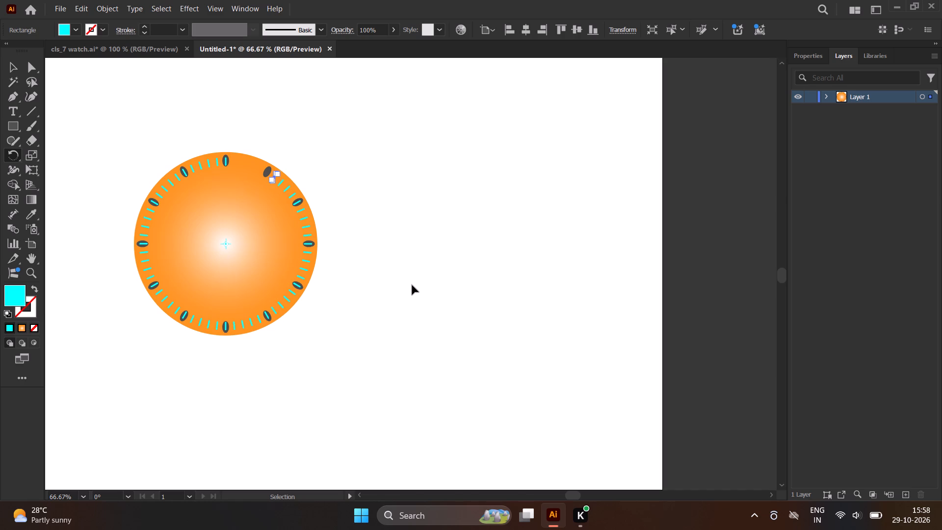
{"action": "key", "text": "ctrl+d"}
{"action": "key", "text": "ctrl+d"}
{"action": "key", "text": "ctrl+d"}
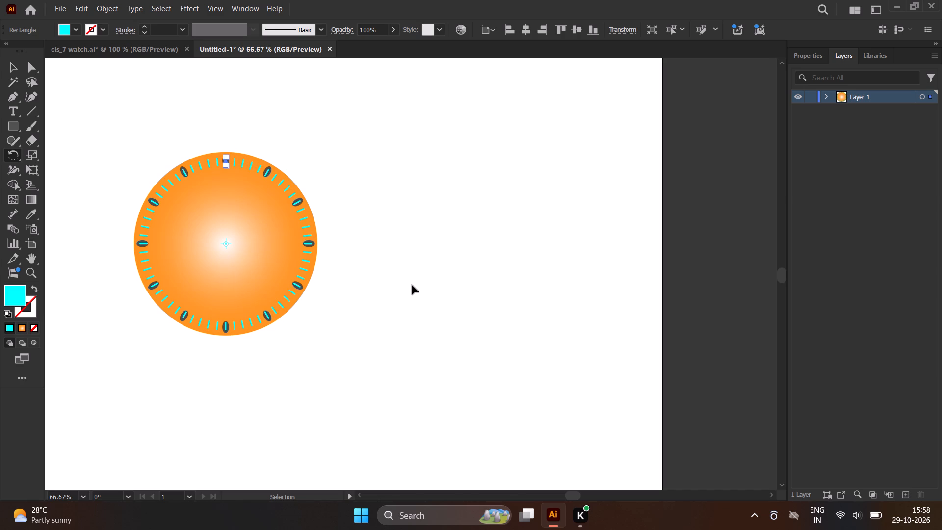
Undo the surplus last copy over the top tick and clear the selection.
{"action": "key", "text": "ctrl+shift+z"}
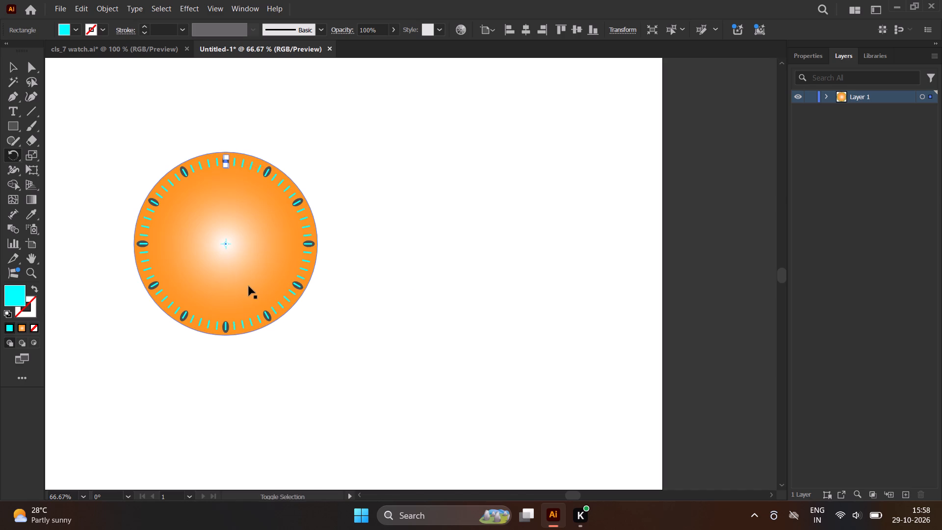
{"action": "key", "text": "ctrl+z"}
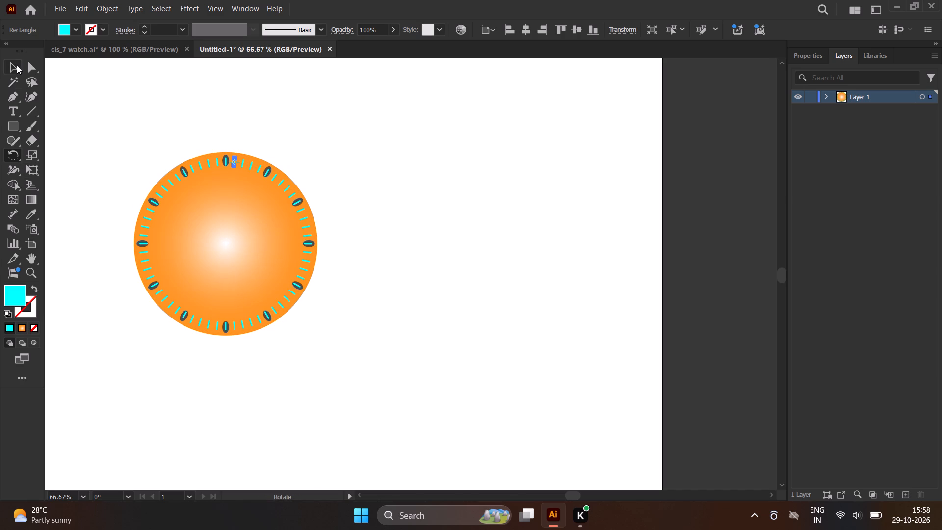
{"action": "left_click", "coordinate": [18, 62]}
{"action": "left_click", "coordinate": [144, 106]}
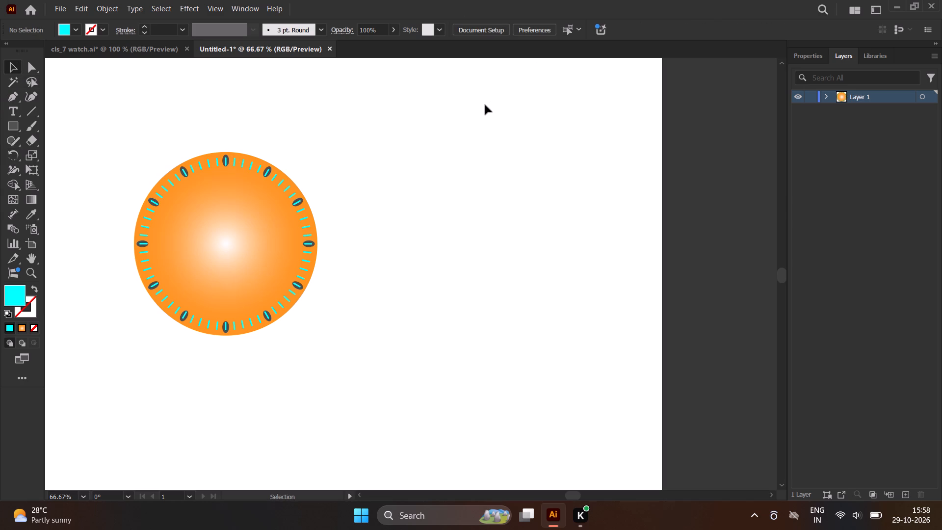
Send the twelve cyan ticks overlapping the grey hour markers to the back, behind the orange circle, and clear the selection.
{"action": "left_click", "coordinate": [308, 243]}
{"action": "scroll", "coordinate": [305, 215], "scroll_direction": "up", "scroll_amount": 3}
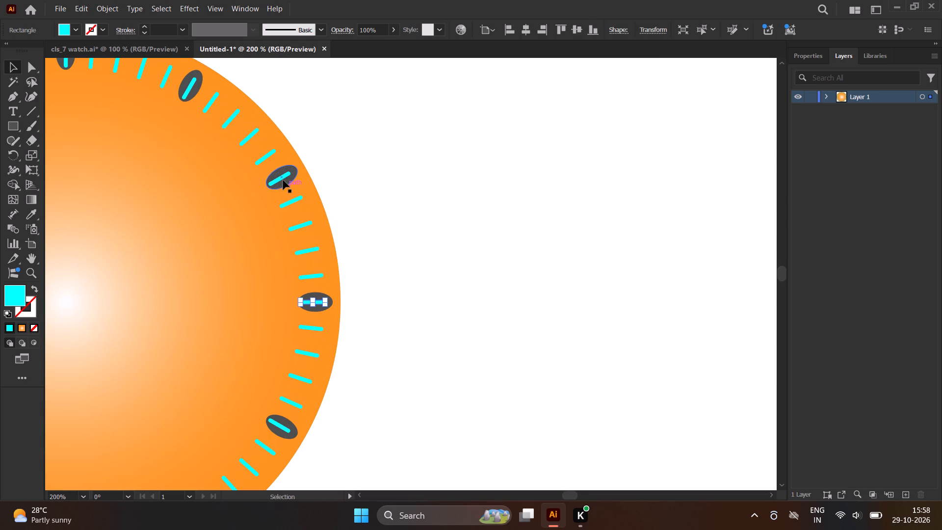
{"action": "left_click", "coordinate": [283, 176], "text": "shift"}
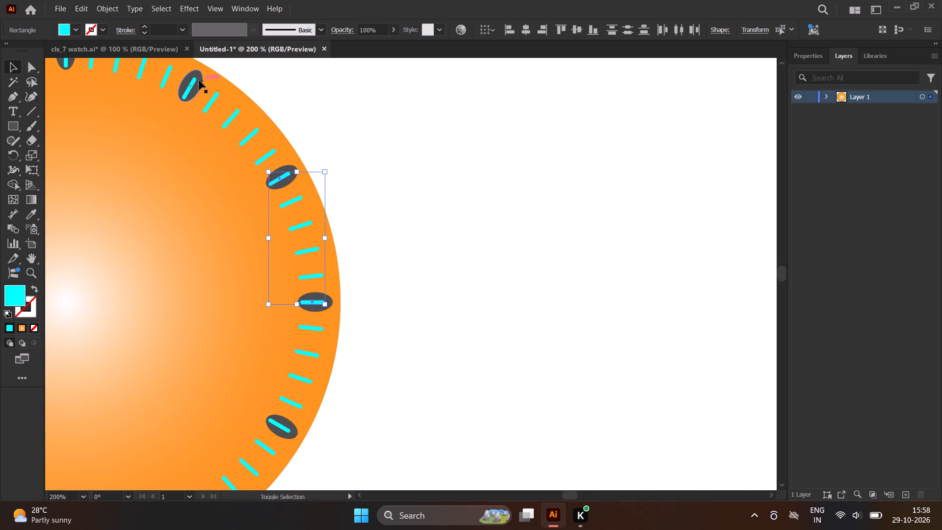
{"action": "left_click", "coordinate": [191, 82], "text": "shift"}
{"action": "left_click", "coordinate": [281, 426], "text": "shift"}
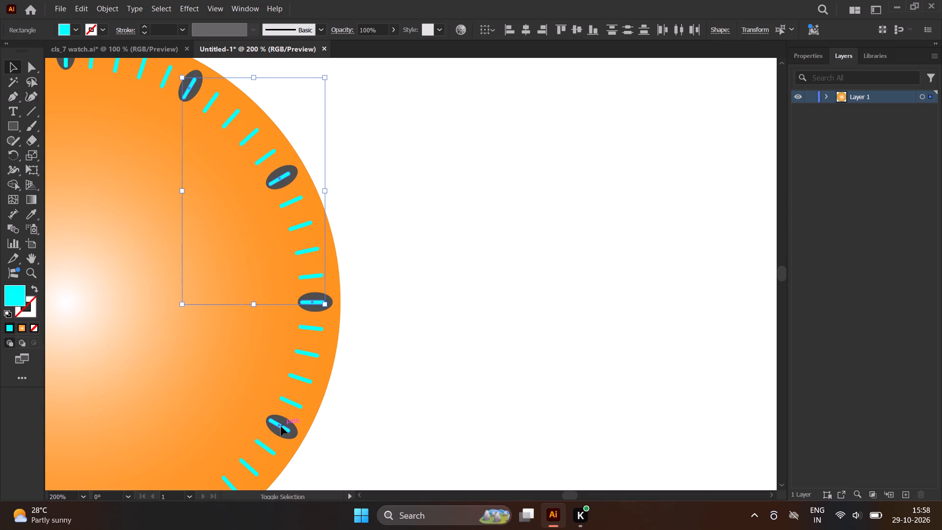
{"action": "scroll", "coordinate": [289, 337], "scroll_direction": "down", "scroll_amount": 2, "text": "shift"}
{"action": "left_click", "coordinate": [189, 86], "text": "shift"}
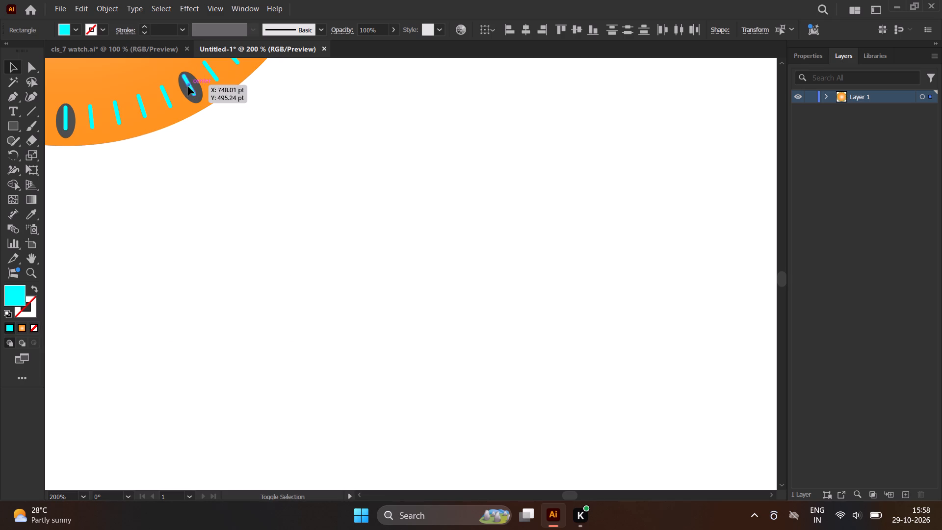
{"action": "left_click", "coordinate": [66, 117], "text": "shift"}
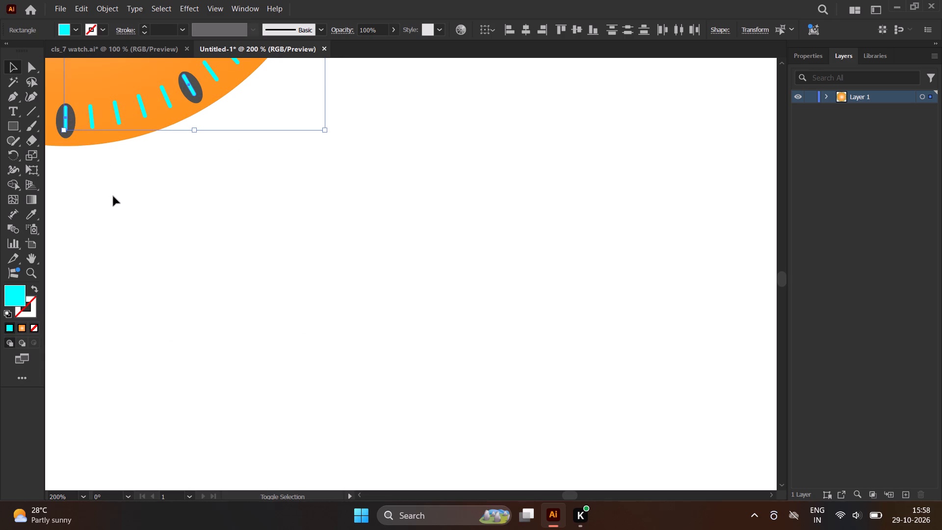
{"action": "scroll", "coordinate": [113, 196], "scroll_direction": "up", "scroll_amount": 1, "text": "shift"}
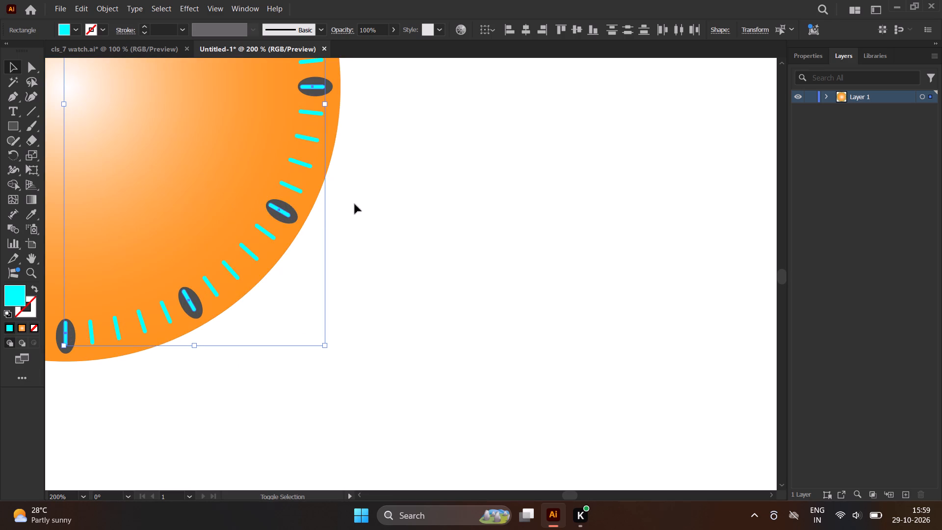
{"action": "scroll", "coordinate": [377, 205], "scroll_direction": "down", "scroll_amount": 3, "text": "shift"}
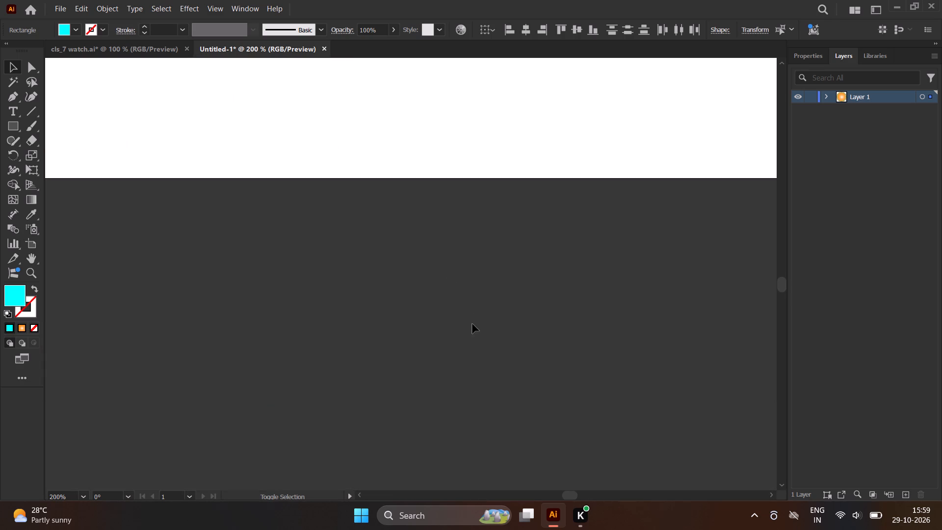
{"action": "scroll", "coordinate": [472, 324], "scroll_direction": "up", "scroll_amount": 3, "text": "shift"}
{"action": "scroll", "coordinate": [114, 303], "scroll_direction": "up", "scroll_amount": 2, "text": "shift"}
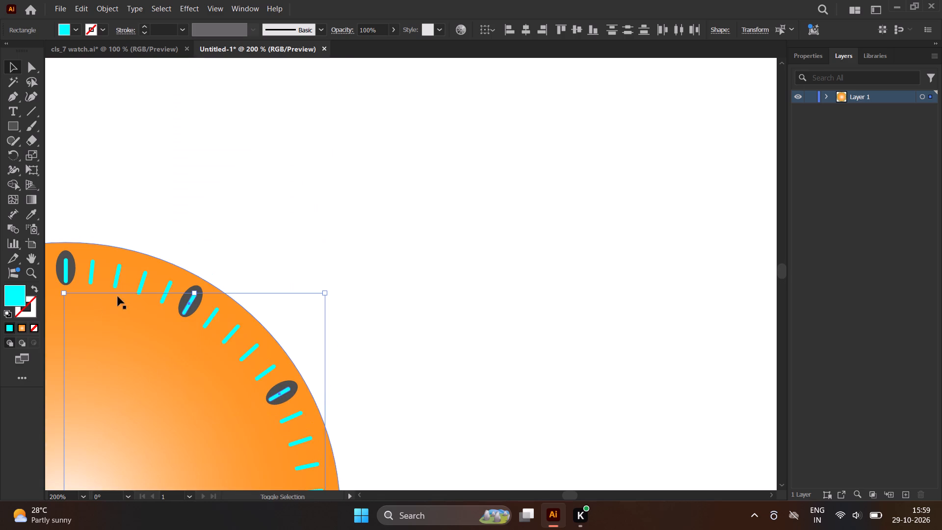
{"action": "scroll", "coordinate": [409, 270], "scroll_direction": "down", "scroll_amount": 1}
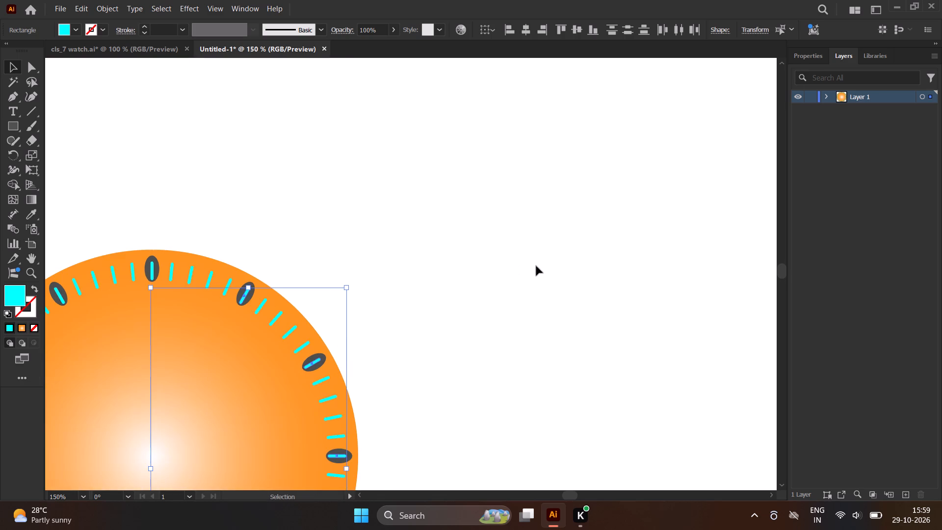
{"action": "scroll", "coordinate": [548, 267], "scroll_direction": "down", "scroll_amount": 1}
{"action": "scroll", "coordinate": [310, 143], "scroll_direction": "down", "scroll_amount": 1}
{"action": "scroll", "coordinate": [286, 249], "scroll_direction": "up", "scroll_amount": 1}
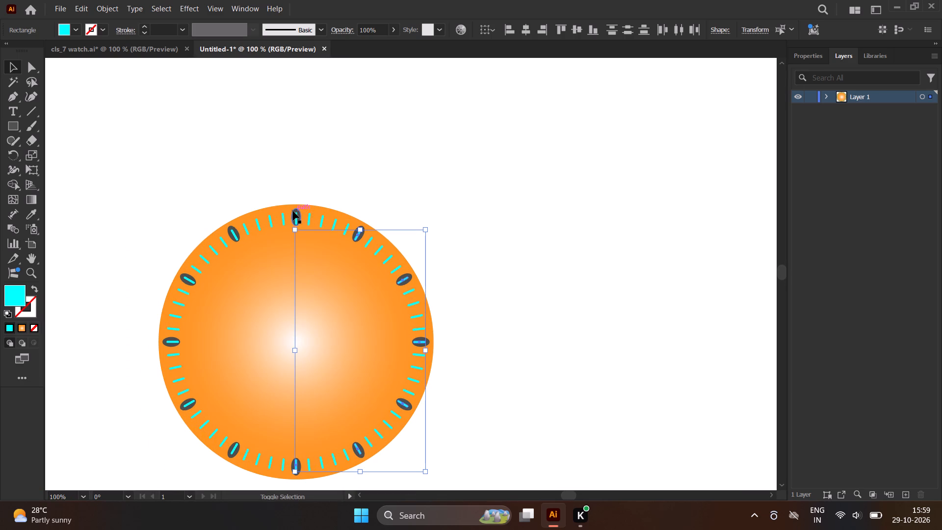
{"action": "left_click", "coordinate": [296, 217], "text": "shift"}
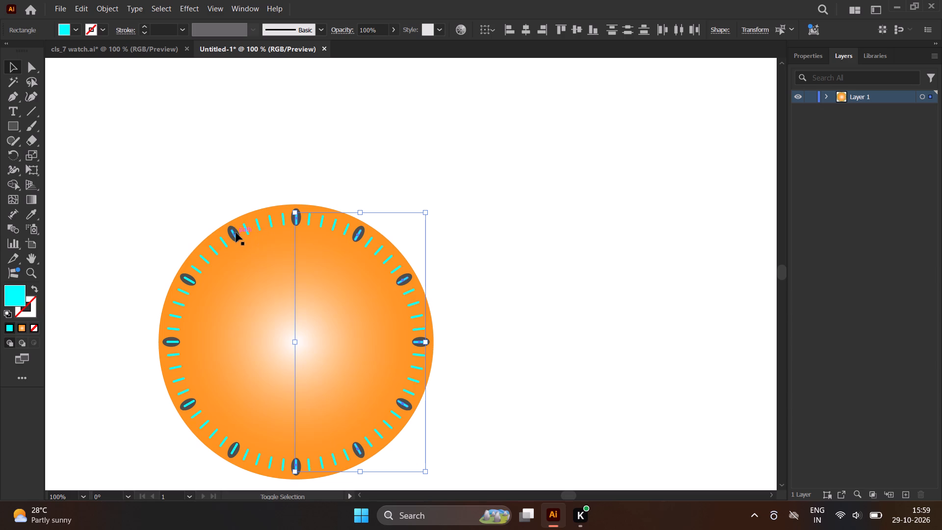
{"action": "left_click", "coordinate": [235, 234], "text": "shift"}
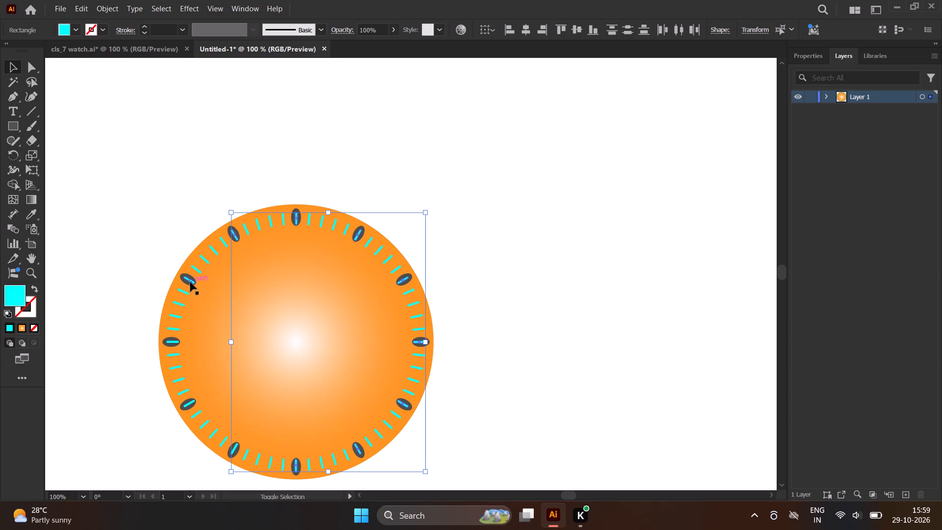
{"action": "left_click", "coordinate": [190, 280], "text": "shift"}
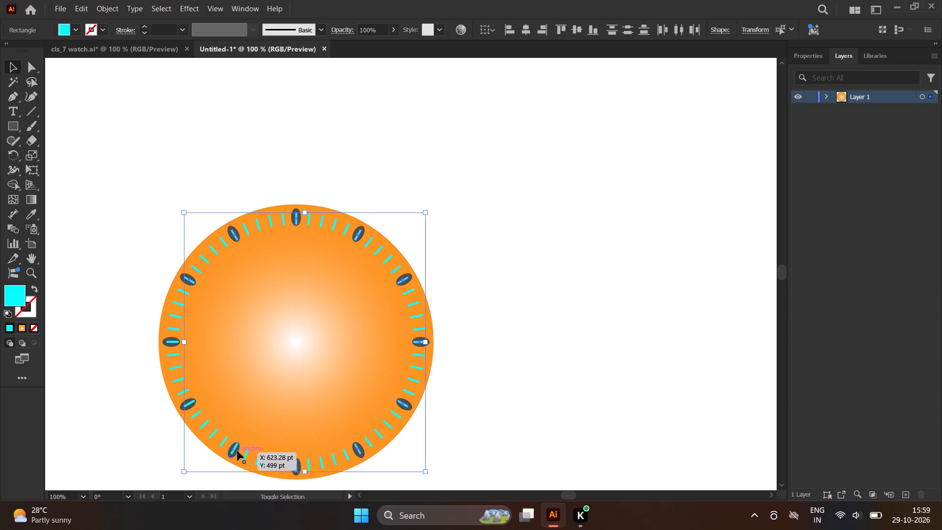
{"action": "left_click", "coordinate": [233, 450], "text": "shift"}
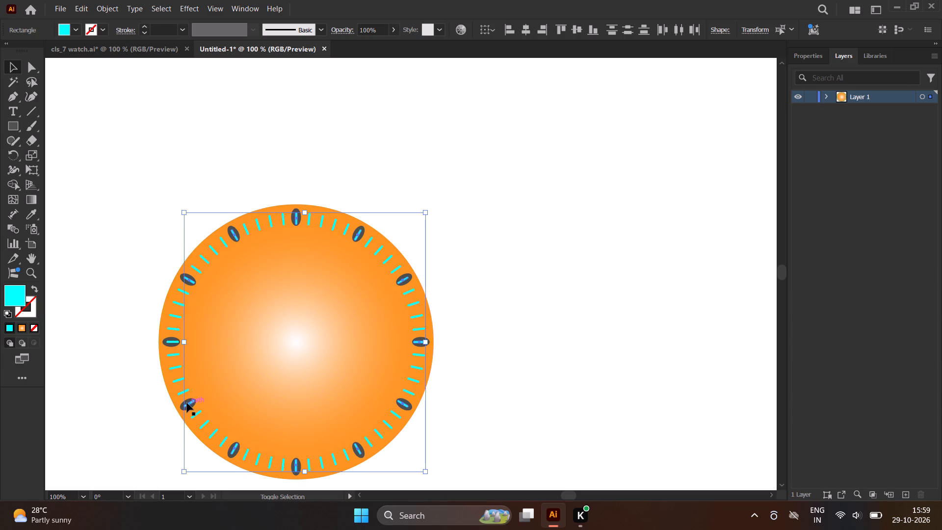
{"action": "left_click", "coordinate": [188, 403], "text": "shift"}
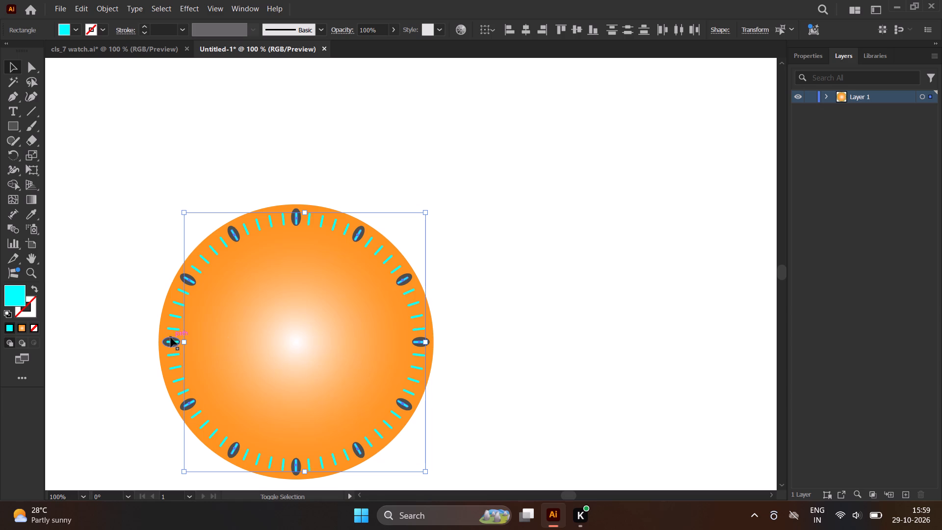
{"action": "left_click", "coordinate": [173, 342], "text": "shift"}
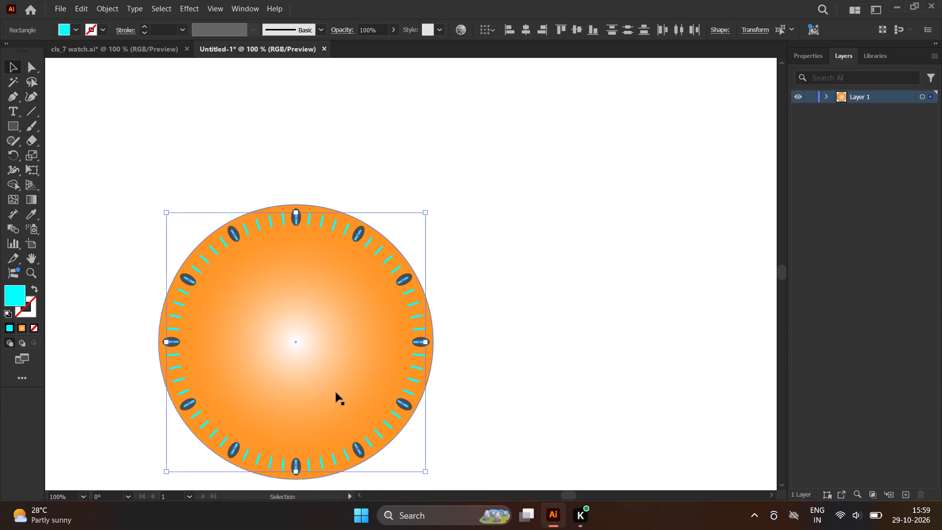
{"action": "right_click", "coordinate": [360, 234]}
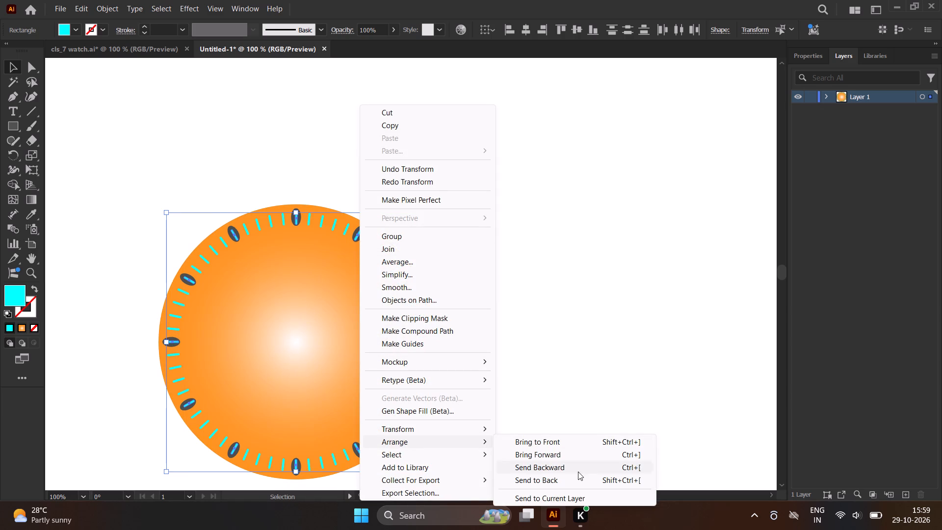
{"action": "left_click", "coordinate": [570, 479]}
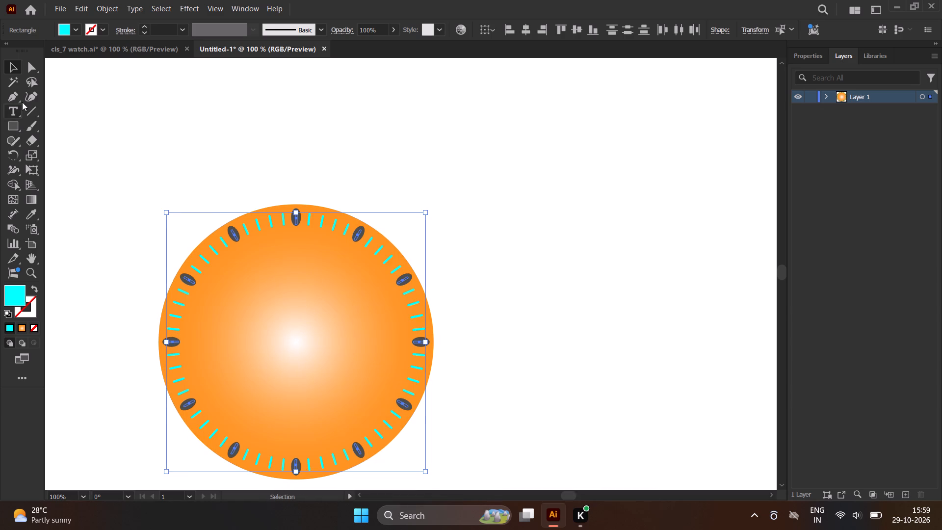
{"action": "left_click", "coordinate": [572, 196]}
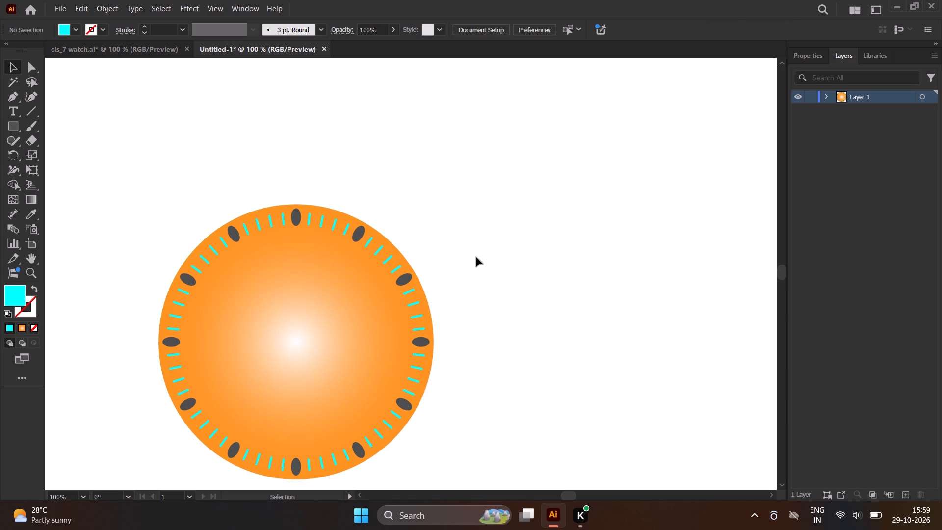
After checking the watch reference document, draw a cyan circle about 117 pt in diameter on the blank area beside the dial.
{"action": "scroll", "coordinate": [476, 257], "scroll_direction": "down", "scroll_amount": 1}
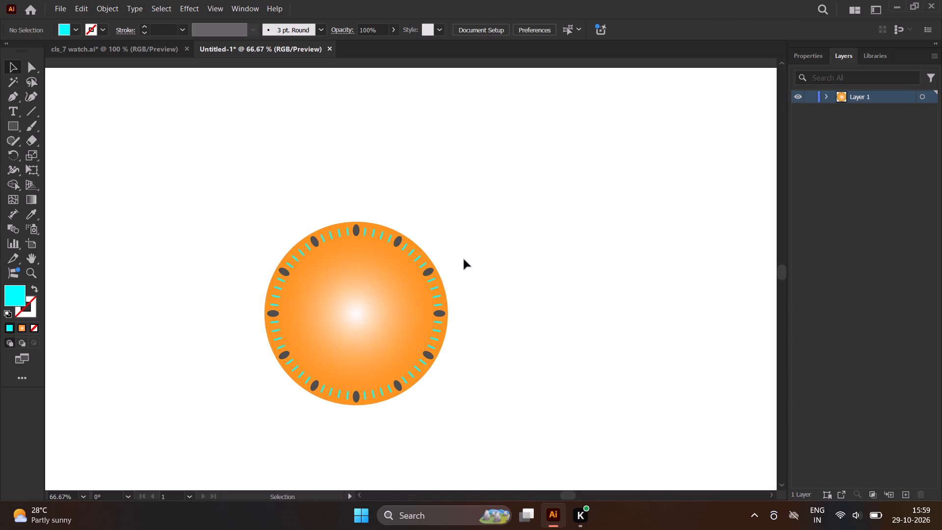
{"action": "scroll", "coordinate": [464, 260], "scroll_direction": "up", "scroll_amount": 1}
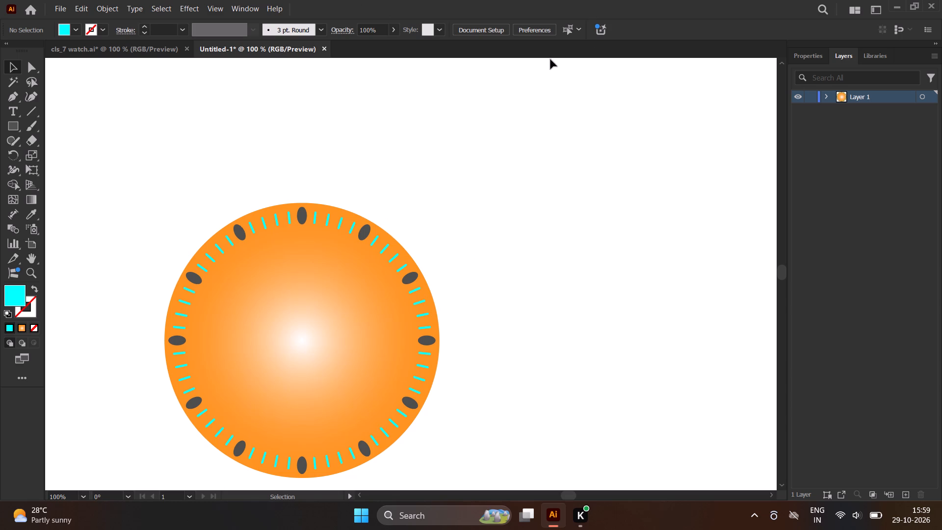
{"action": "left_click", "coordinate": [85, 50]}
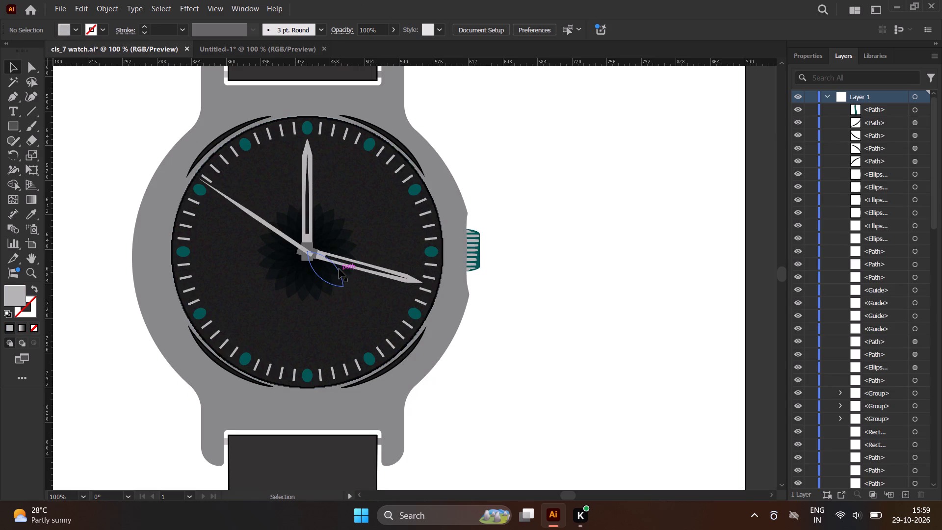
{"action": "left_click", "coordinate": [291, 45]}
{"action": "right_click", "coordinate": [12, 122]}
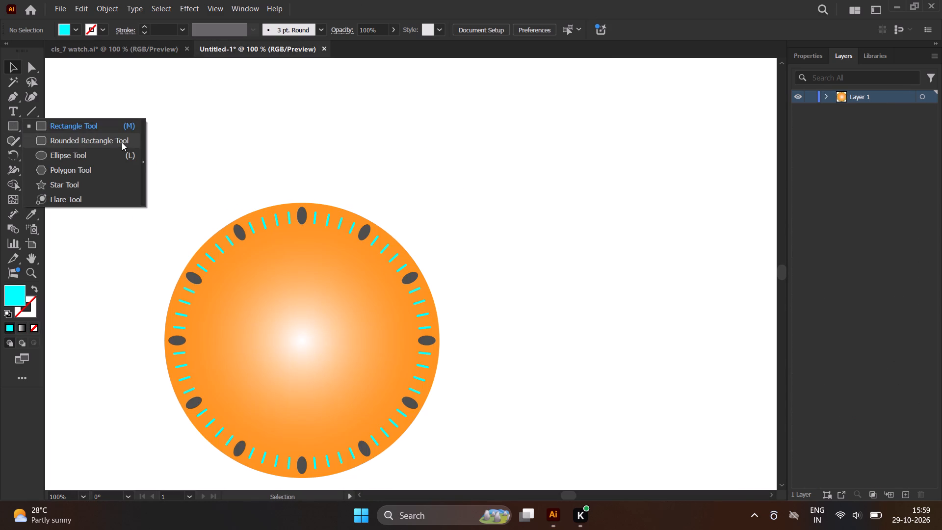
{"action": "left_click", "coordinate": [111, 158]}
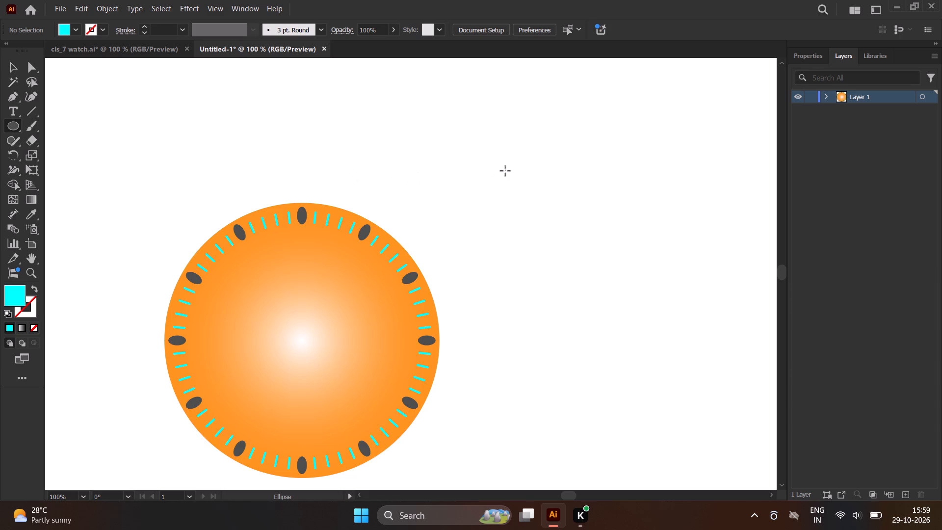
{"action": "left_click_drag", "start_coordinate": [534, 140], "coordinate": [602, 253], "text": "shift"}
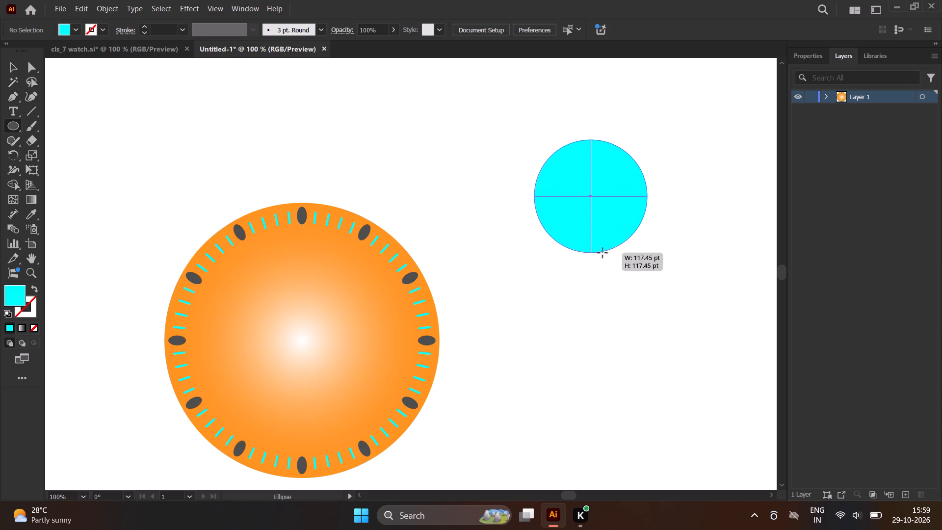
{"action": "left_click_drag", "start_coordinate": [602, 253], "coordinate": [603, 253], "text": "shift"}
Duplicate the cyan circle diagonally up and to the right so the two circles partly overlap.
{"action": "left_click", "coordinate": [15, 66]}
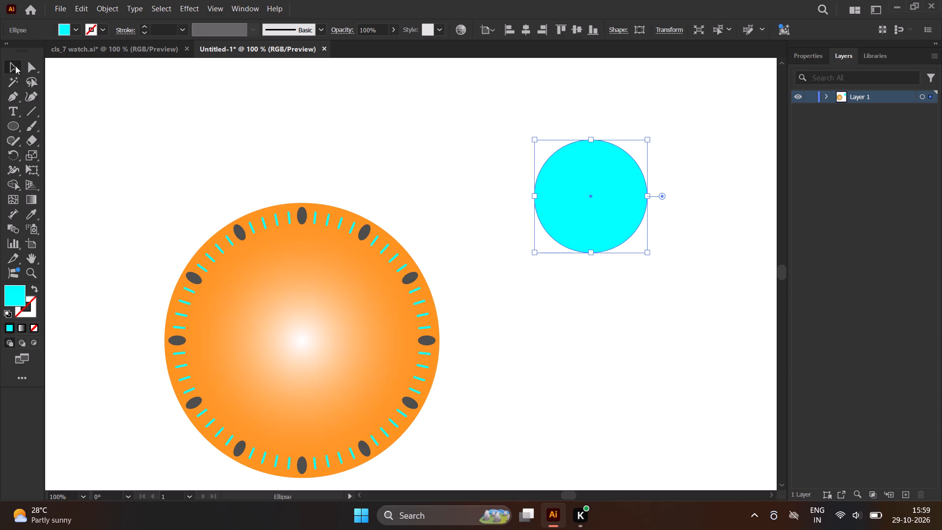
{"action": "left_click_drag", "start_coordinate": [615, 206], "coordinate": [669, 160], "text": "alt"}
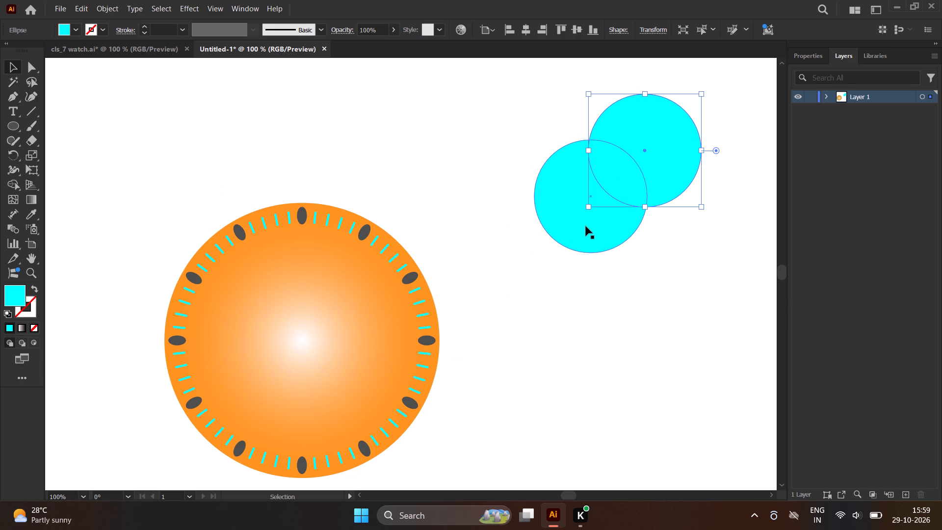
Use Shape Builder to remove the outer parts of both cyan circles, keeping only their leaf-shaped overlap.
{"action": "left_click", "coordinate": [589, 230], "text": "shift"}
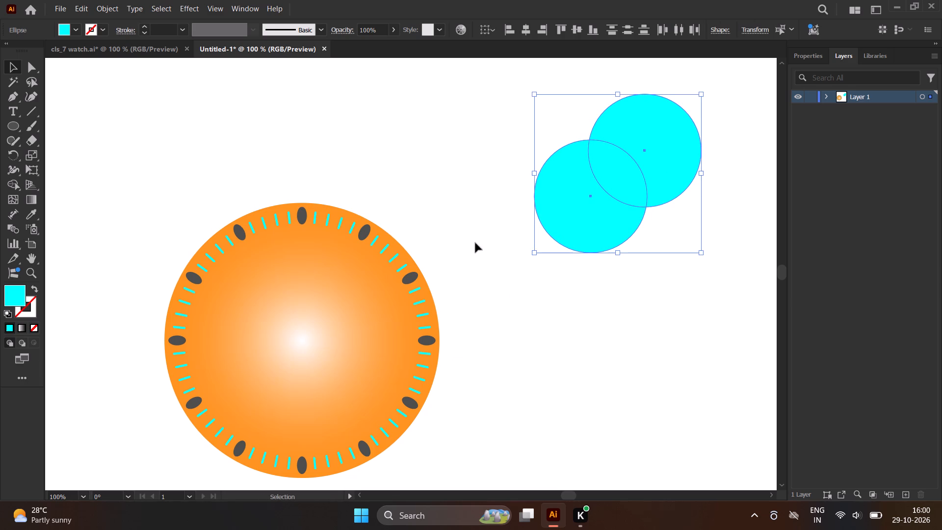
{"action": "left_click", "coordinate": [18, 185]}
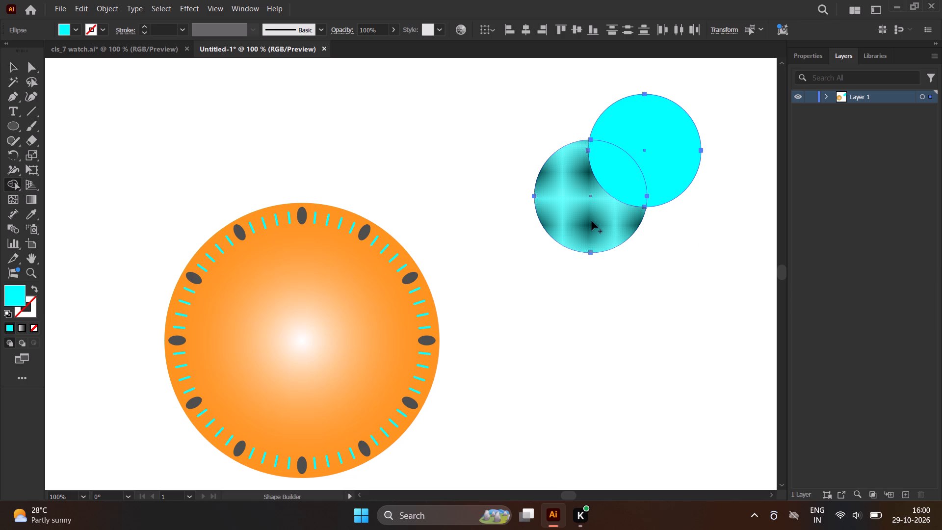
{"action": "left_click", "coordinate": [592, 221], "text": "alt"}
{"action": "left_click", "coordinate": [699, 148], "text": "alt"}
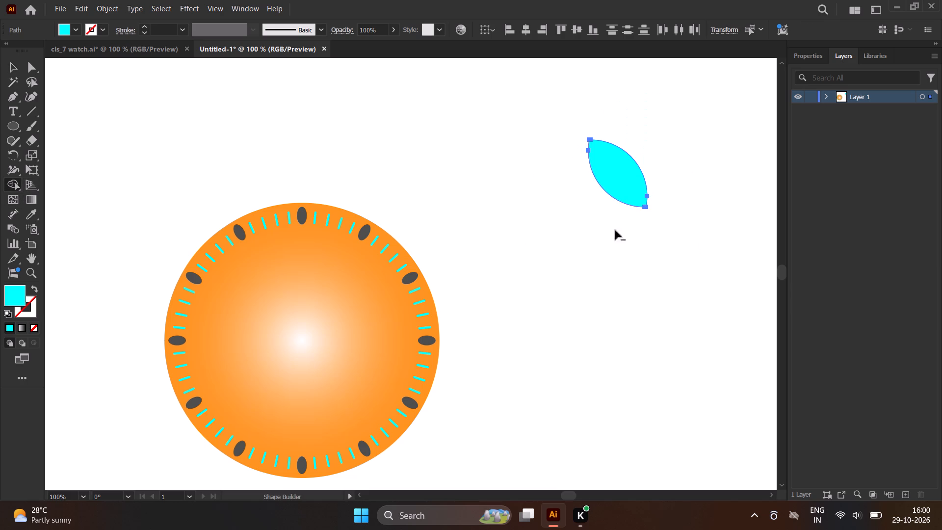
{"action": "left_click", "coordinate": [19, 70]}
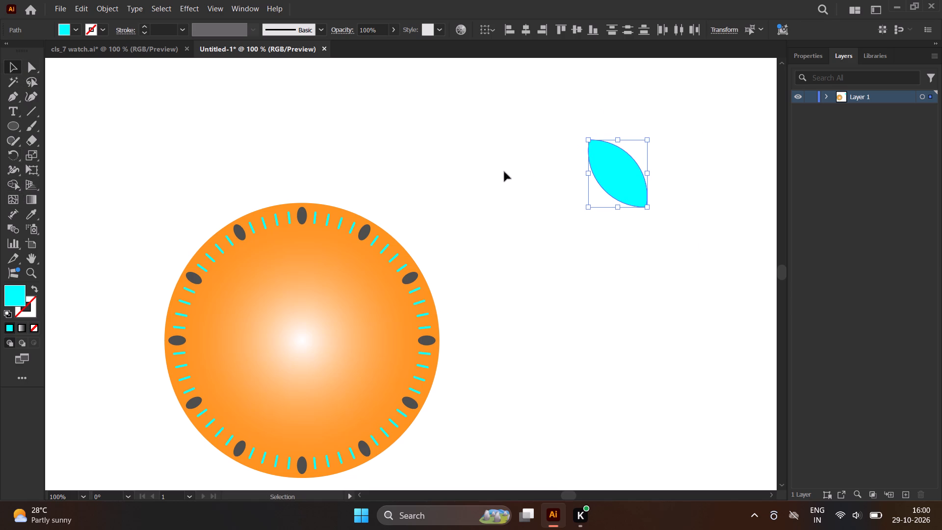
Move the cyan leaf slightly up and to the left on the blank area beside the dial.
{"action": "left_click_drag", "start_coordinate": [632, 179], "coordinate": [624, 167]}
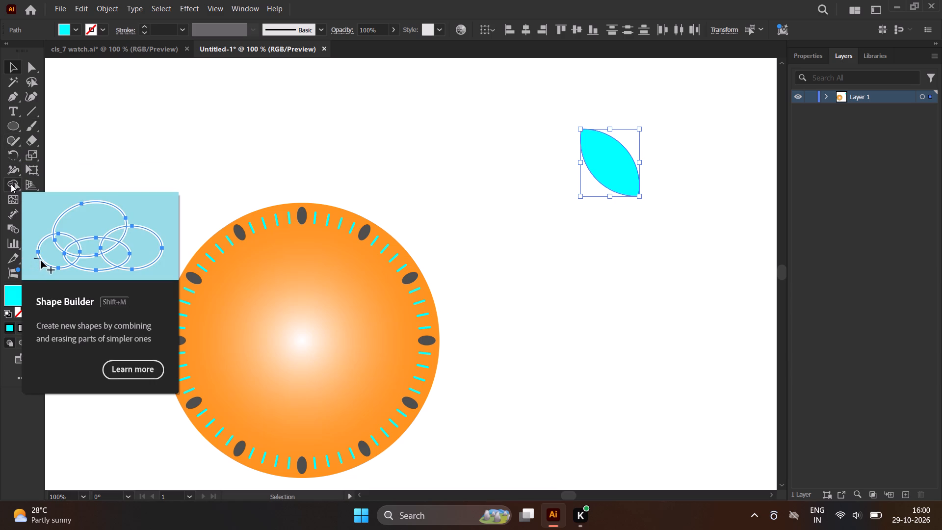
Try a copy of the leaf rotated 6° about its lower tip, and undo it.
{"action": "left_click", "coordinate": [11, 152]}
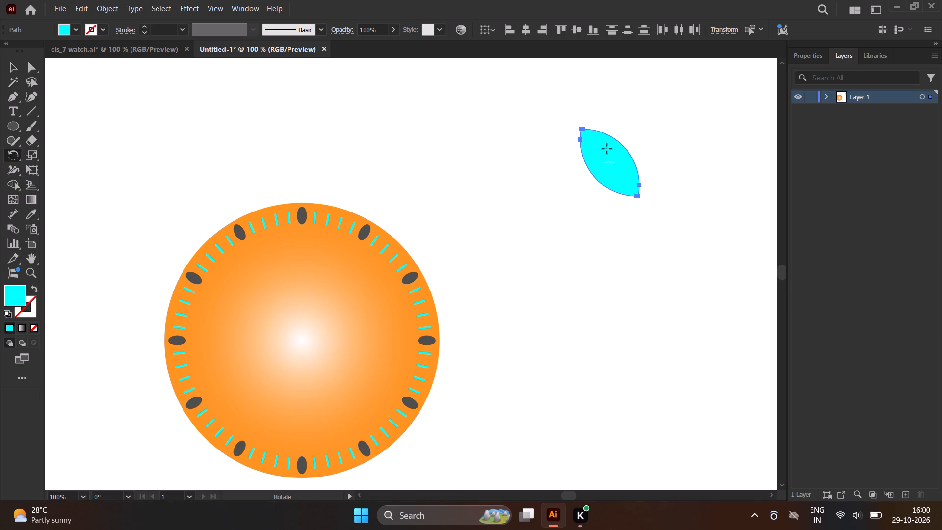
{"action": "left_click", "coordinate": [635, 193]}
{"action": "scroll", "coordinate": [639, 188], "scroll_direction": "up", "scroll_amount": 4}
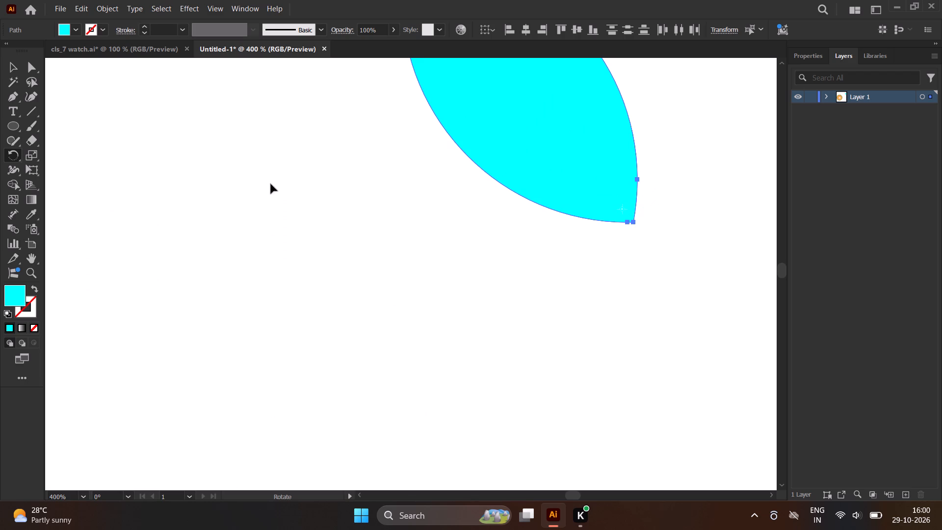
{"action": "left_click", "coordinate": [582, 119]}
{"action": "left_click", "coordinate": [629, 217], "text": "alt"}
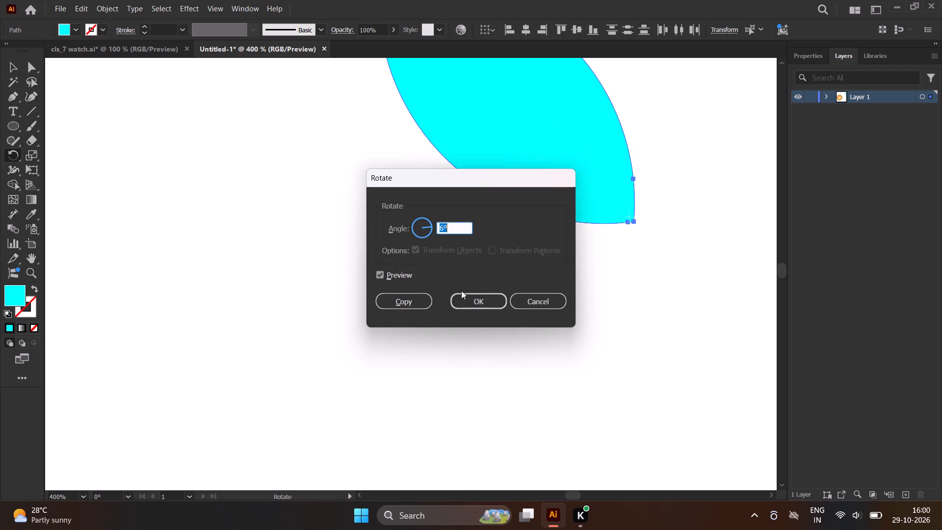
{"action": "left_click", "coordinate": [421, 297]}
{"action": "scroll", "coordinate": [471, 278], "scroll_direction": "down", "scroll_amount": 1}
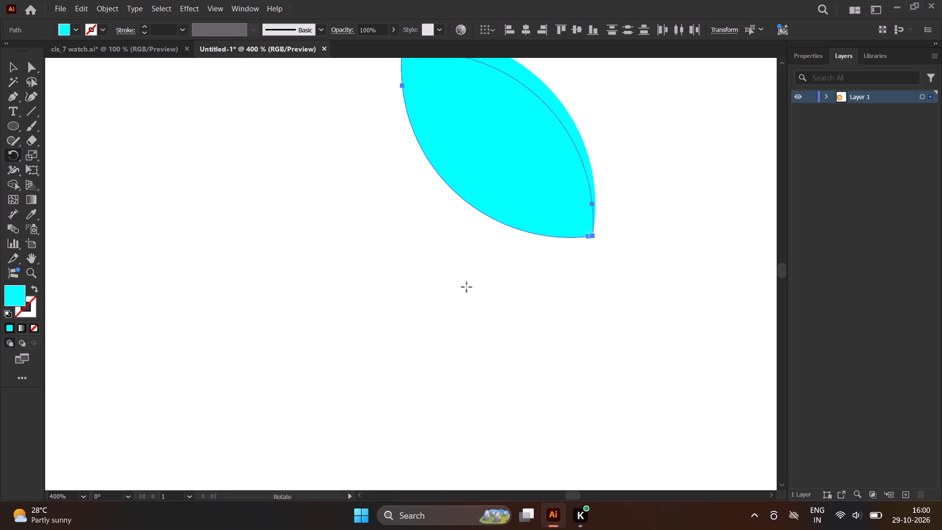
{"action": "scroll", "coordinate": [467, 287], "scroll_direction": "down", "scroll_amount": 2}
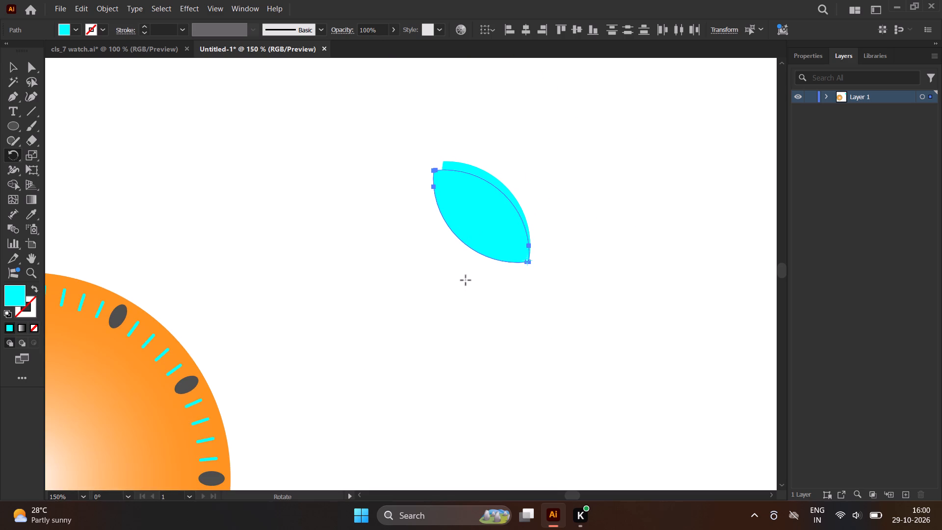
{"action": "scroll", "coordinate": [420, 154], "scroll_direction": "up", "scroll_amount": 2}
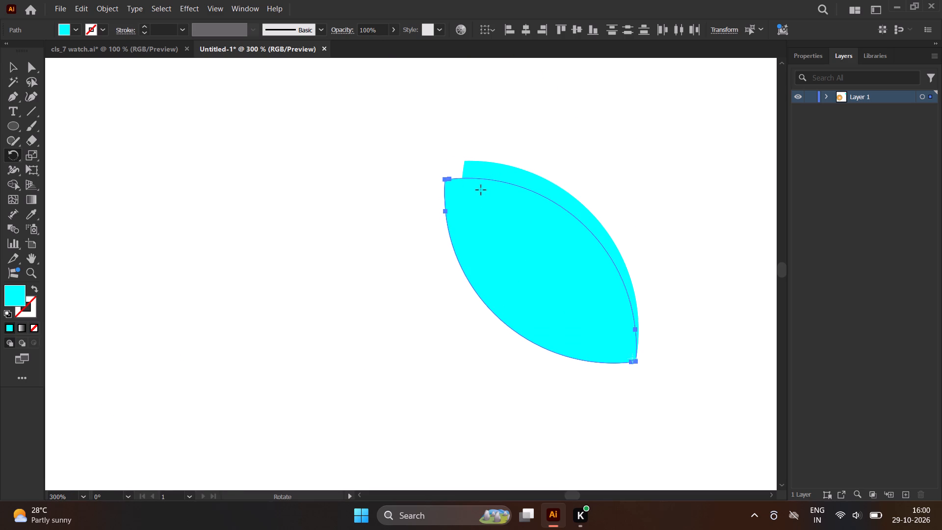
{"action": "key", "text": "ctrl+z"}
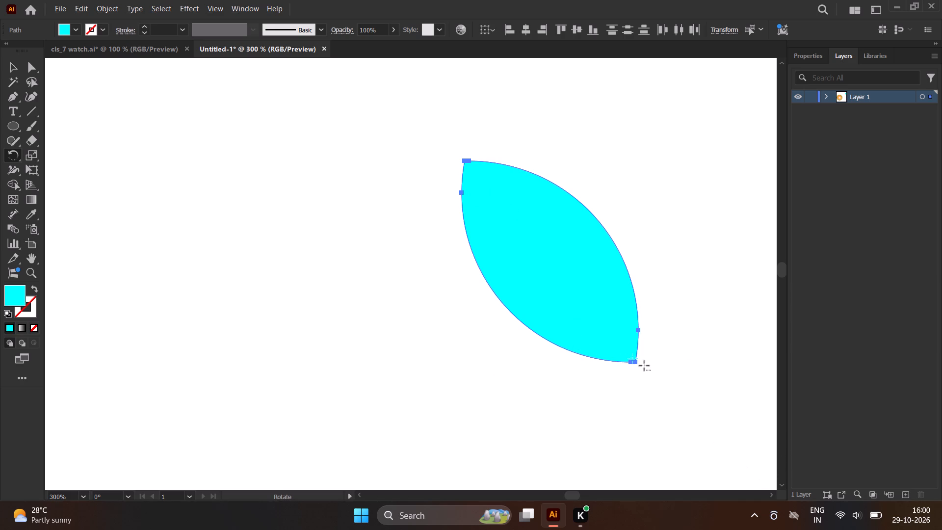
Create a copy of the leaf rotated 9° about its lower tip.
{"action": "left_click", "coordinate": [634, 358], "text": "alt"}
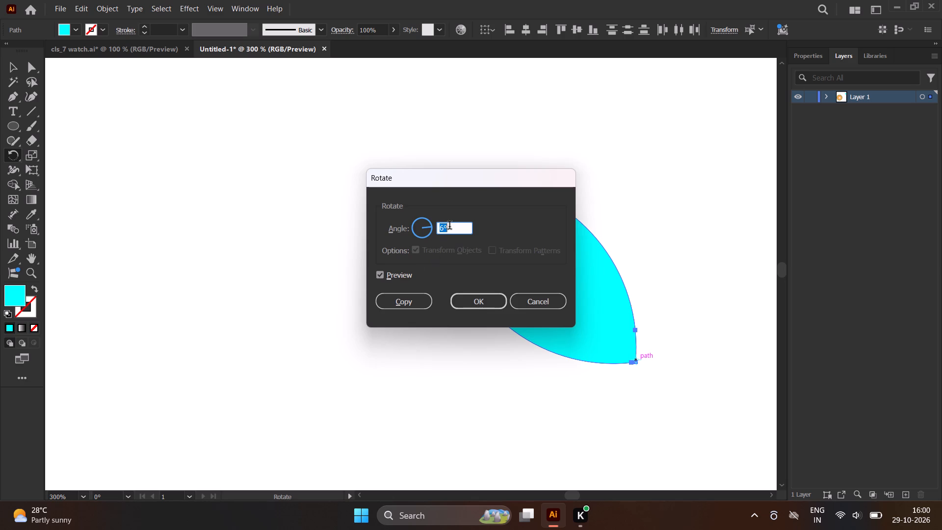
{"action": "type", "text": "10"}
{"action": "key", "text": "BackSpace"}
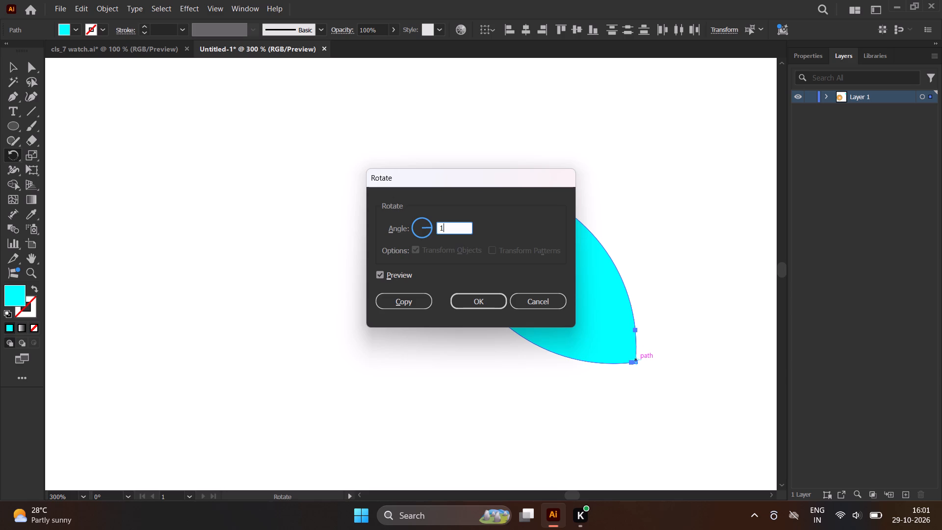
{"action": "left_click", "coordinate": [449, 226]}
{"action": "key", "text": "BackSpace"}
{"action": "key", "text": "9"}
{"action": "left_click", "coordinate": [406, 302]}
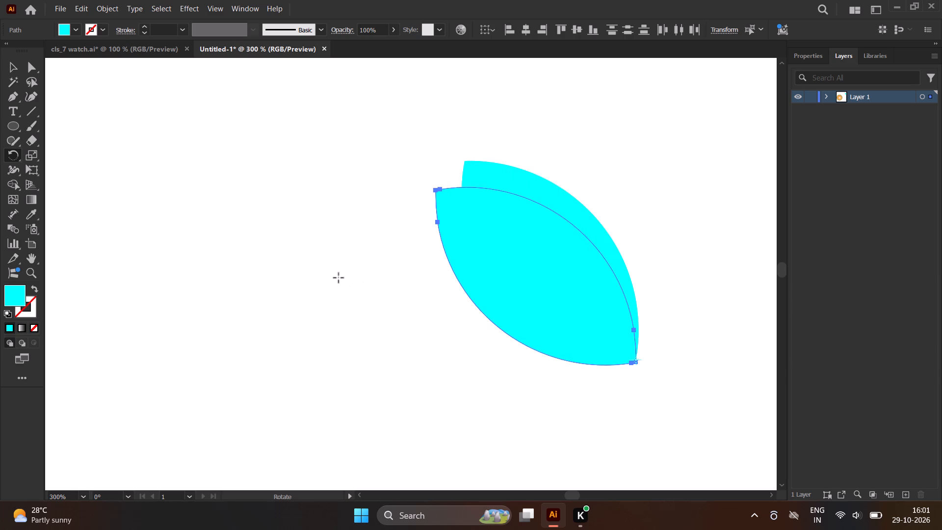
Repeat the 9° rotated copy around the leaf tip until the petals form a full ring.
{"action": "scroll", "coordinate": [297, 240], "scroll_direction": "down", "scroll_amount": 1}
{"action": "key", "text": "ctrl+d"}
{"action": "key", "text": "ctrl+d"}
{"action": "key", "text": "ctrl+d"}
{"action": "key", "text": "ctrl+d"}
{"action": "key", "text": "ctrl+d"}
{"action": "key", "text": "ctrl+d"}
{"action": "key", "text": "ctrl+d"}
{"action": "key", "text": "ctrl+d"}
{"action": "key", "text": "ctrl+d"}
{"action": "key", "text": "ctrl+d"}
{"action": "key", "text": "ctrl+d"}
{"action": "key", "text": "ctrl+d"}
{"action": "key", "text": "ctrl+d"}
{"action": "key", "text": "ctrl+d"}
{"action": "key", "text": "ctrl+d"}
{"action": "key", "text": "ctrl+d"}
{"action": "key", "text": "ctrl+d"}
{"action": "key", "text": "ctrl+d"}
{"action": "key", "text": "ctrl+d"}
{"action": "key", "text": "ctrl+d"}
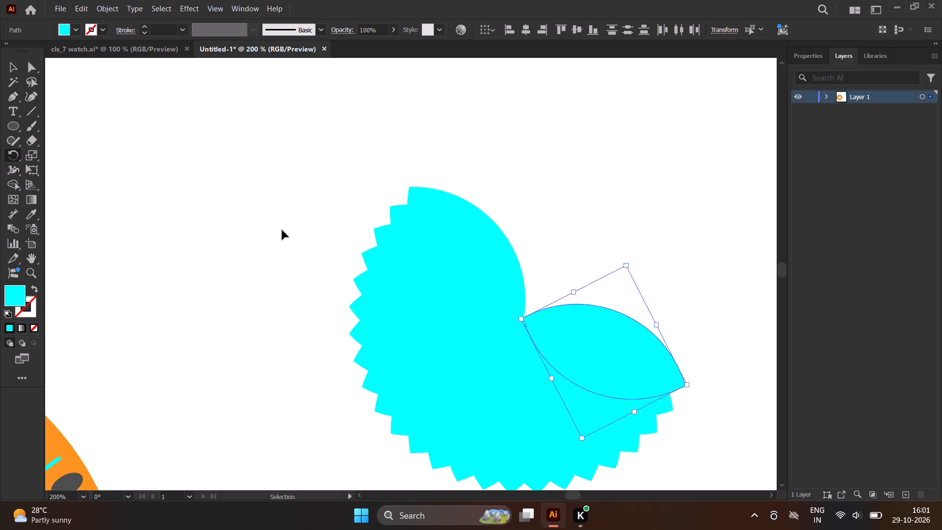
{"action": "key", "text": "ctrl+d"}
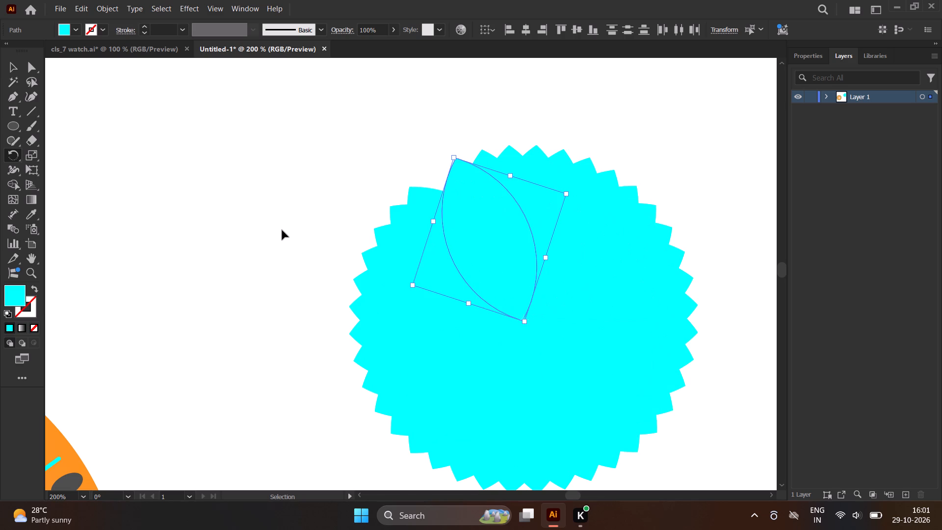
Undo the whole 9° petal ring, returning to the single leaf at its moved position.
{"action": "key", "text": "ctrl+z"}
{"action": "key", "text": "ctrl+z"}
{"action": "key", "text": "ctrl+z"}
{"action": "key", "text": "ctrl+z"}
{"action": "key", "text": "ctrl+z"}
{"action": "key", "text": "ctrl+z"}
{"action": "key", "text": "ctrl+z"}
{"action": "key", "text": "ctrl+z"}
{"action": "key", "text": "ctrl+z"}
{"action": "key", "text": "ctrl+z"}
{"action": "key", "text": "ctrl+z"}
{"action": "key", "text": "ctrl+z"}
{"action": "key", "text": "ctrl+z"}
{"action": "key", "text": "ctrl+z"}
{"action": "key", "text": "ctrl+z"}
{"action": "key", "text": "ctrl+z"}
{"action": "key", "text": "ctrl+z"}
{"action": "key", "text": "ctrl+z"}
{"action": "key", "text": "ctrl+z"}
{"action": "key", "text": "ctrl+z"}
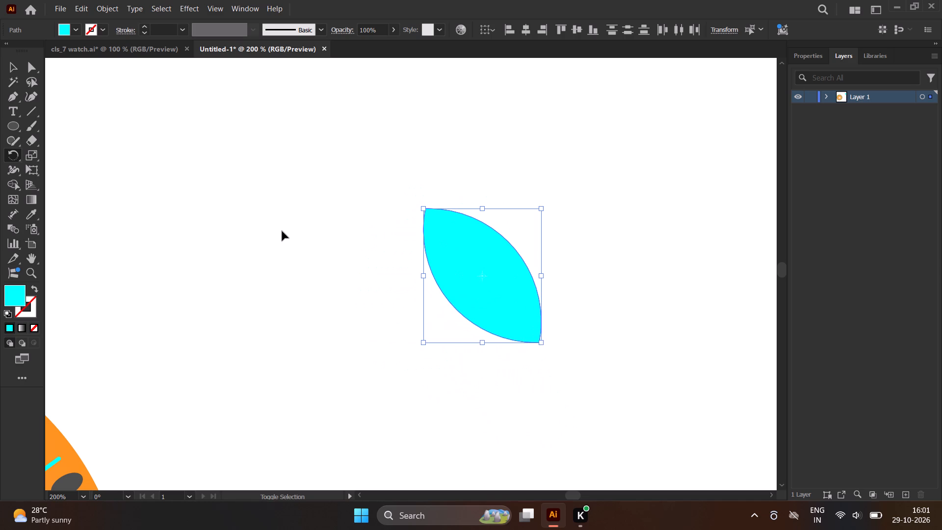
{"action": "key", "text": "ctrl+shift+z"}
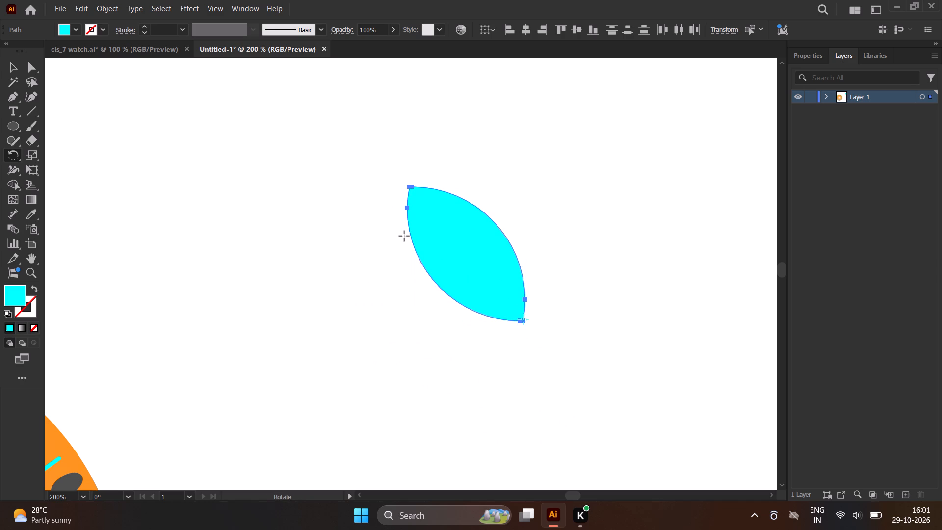
Create a copy of the leaf rotated 15° about its lower tip.
{"action": "left_click", "coordinate": [522, 321]}
{"action": "left_click", "coordinate": [16, 157]}
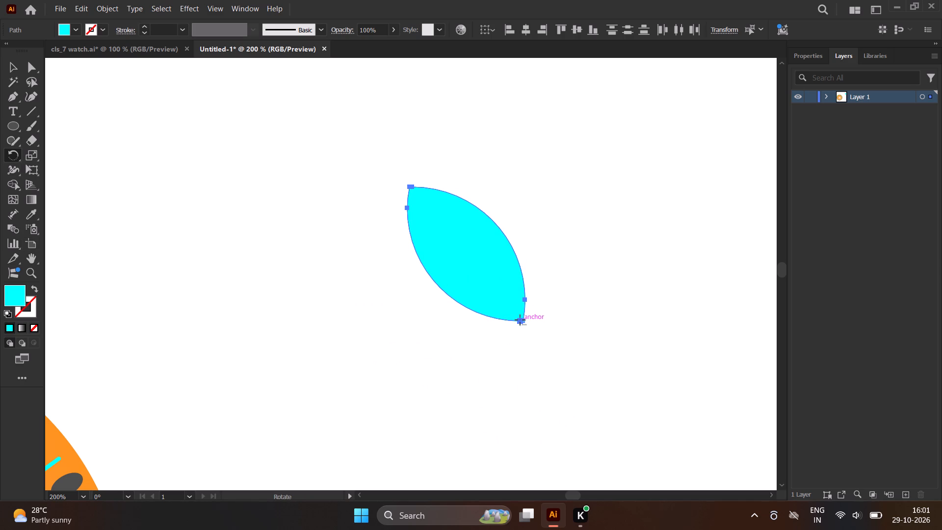
{"action": "left_click", "coordinate": [520, 320], "text": "alt"}
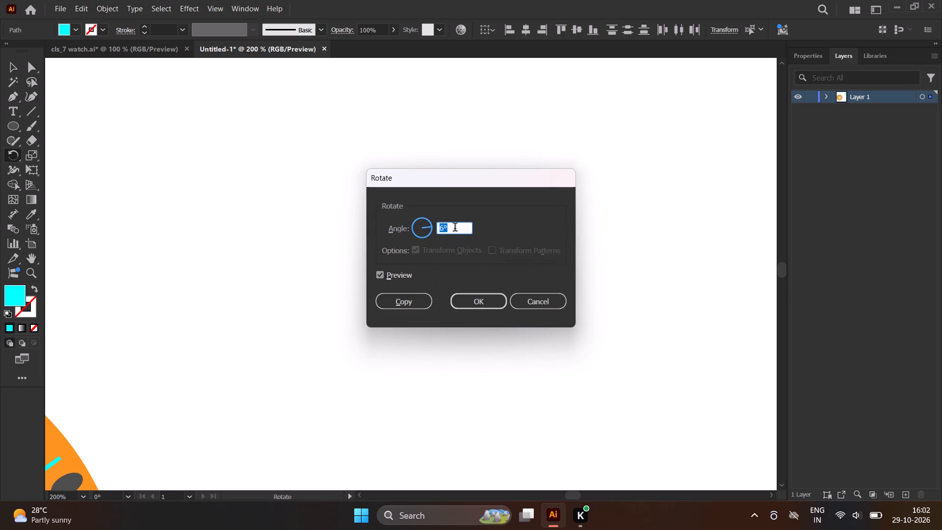
{"action": "type", "text": "15"}
{"action": "left_click", "coordinate": [409, 307]}
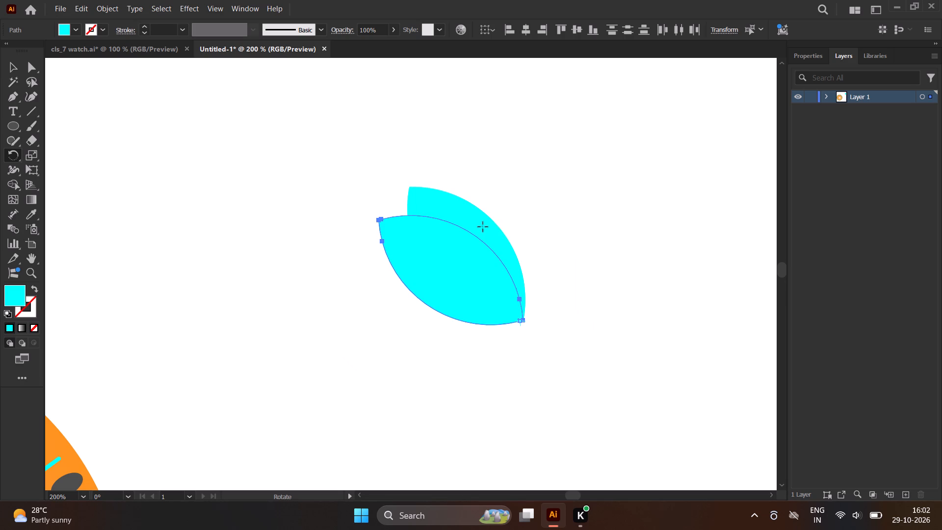
Repeat the 15° rotated copy around the leaf tip until the petals form a full flower.
{"action": "key", "text": "ctrl+d"}
{"action": "key", "text": "ctrl+d"}
{"action": "key", "text": "ctrl+d"}
{"action": "key", "text": "ctrl+d"}
{"action": "key", "text": "ctrl+d"}
{"action": "key", "text": "ctrl+d"}
{"action": "key", "text": "ctrl+d"}
{"action": "key", "text": "ctrl+d"}
{"action": "key", "text": "ctrl+d"}
{"action": "key", "text": "ctrl+d"}
{"action": "key", "text": "ctrl+d"}
{"action": "key", "text": "ctrl+d"}
{"action": "key", "text": "ctrl+d"}
{"action": "key", "text": "ctrl+d"}
{"action": "key", "text": "ctrl+d"}
{"action": "key", "text": "ctrl+d"}
{"action": "key", "text": "ctrl+d"}
{"action": "key", "text": "ctrl+d"}
{"action": "key", "text": "ctrl+d"}
{"action": "key", "text": "ctrl+d"}
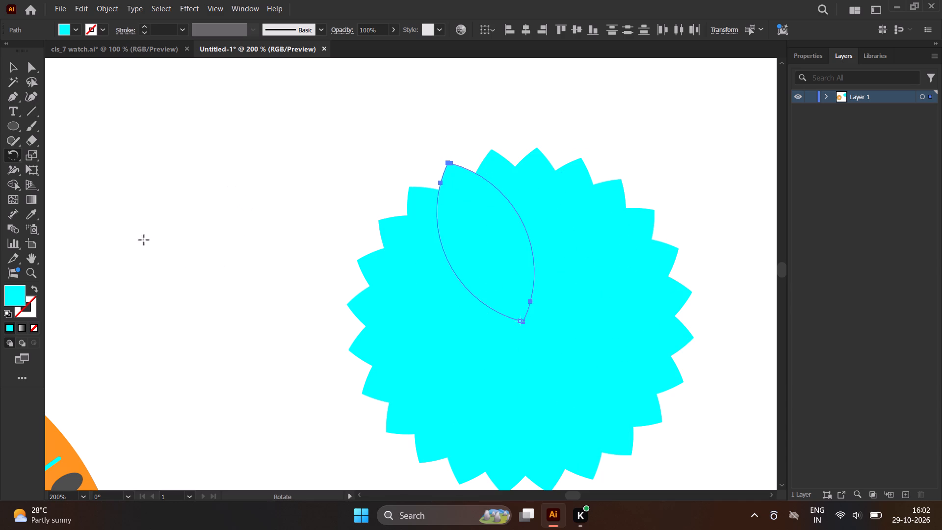
Select all petals of the cyan flower and open the list of effects for them.
{"action": "left_click", "coordinate": [9, 71]}
{"action": "scroll", "coordinate": [148, 110], "scroll_direction": "down", "scroll_amount": 1}
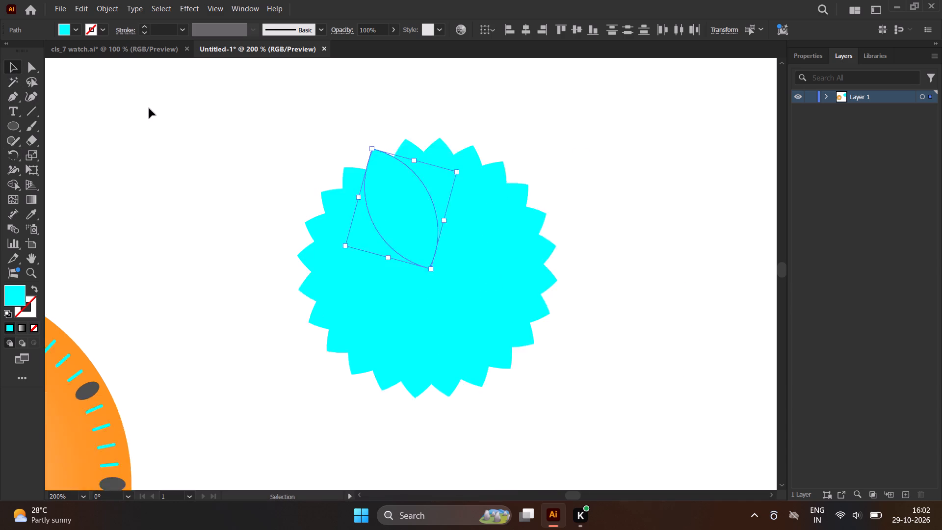
{"action": "scroll", "coordinate": [149, 108], "scroll_direction": "down", "scroll_amount": 1}
{"action": "left_click_drag", "start_coordinate": [160, 100], "coordinate": [484, 288]}
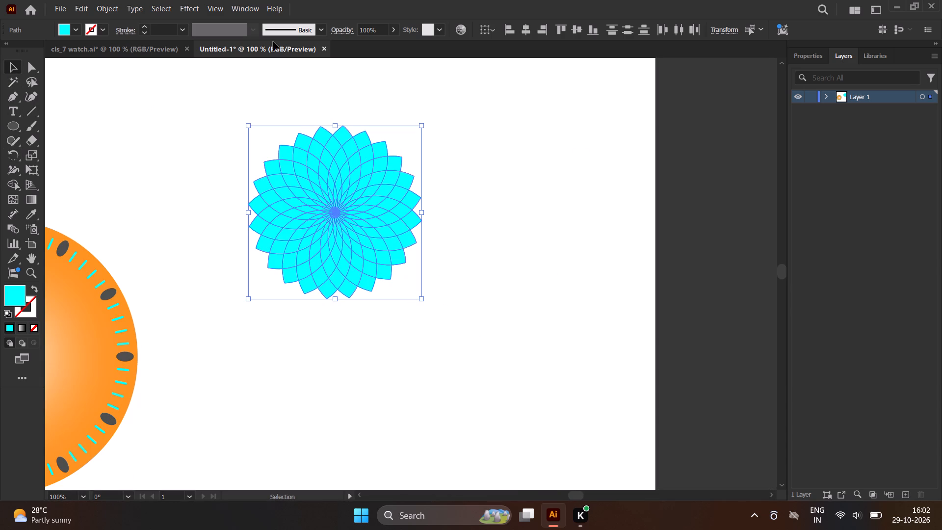
{"action": "left_click", "coordinate": [199, 6]}
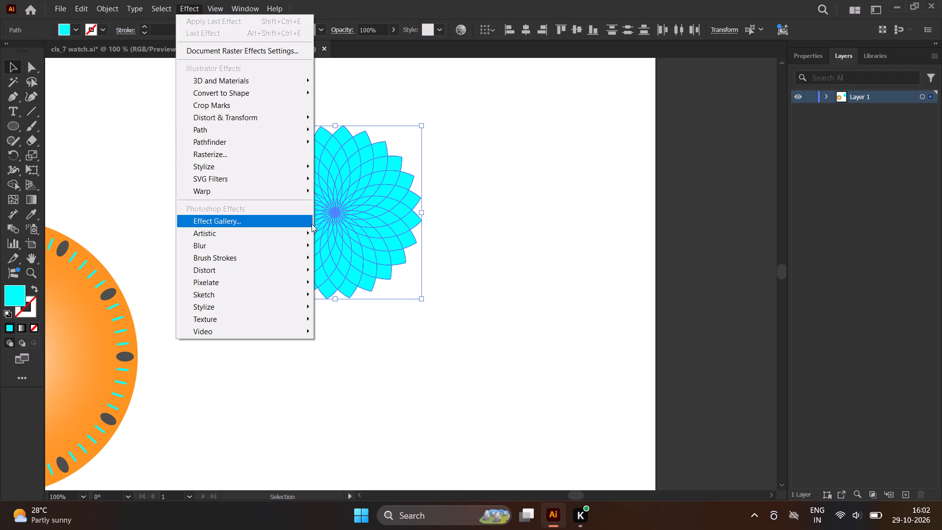
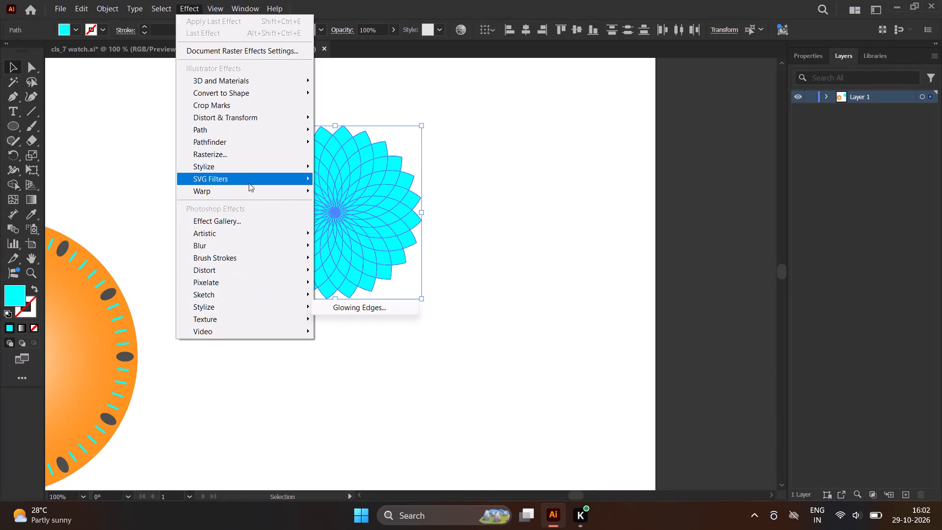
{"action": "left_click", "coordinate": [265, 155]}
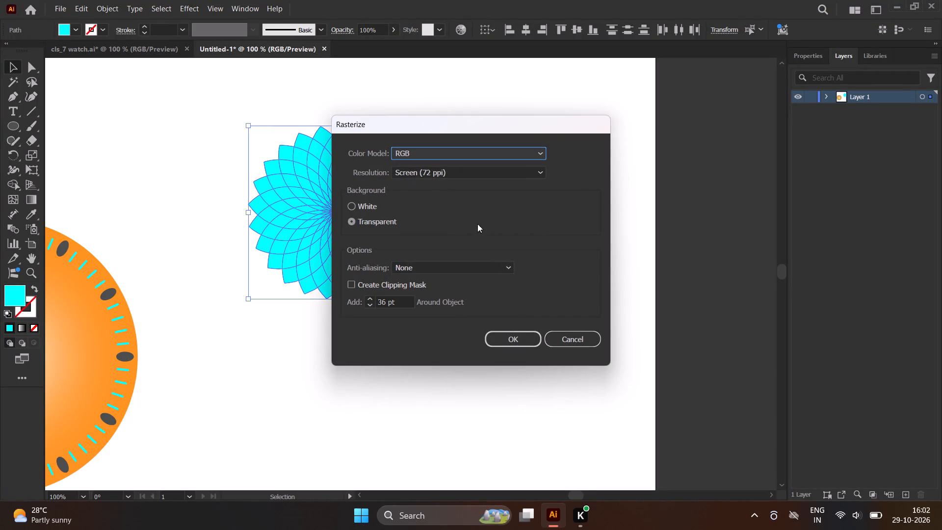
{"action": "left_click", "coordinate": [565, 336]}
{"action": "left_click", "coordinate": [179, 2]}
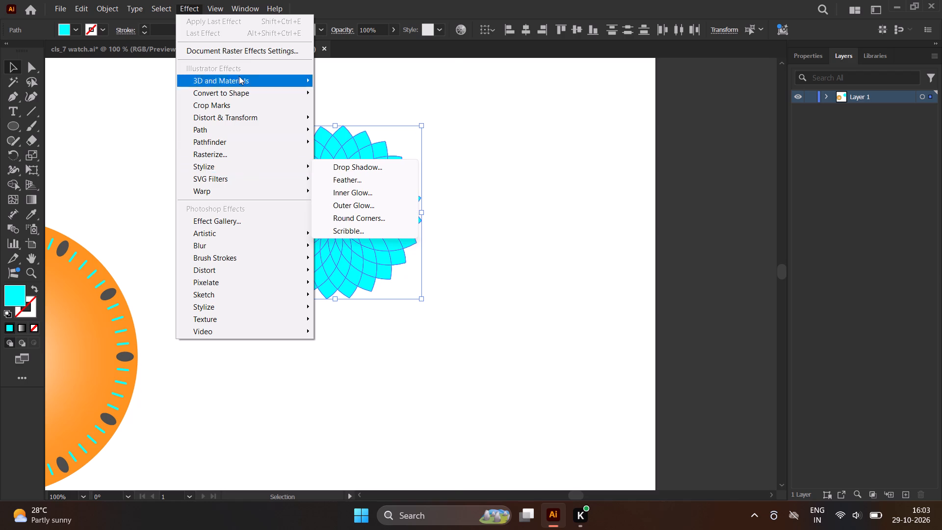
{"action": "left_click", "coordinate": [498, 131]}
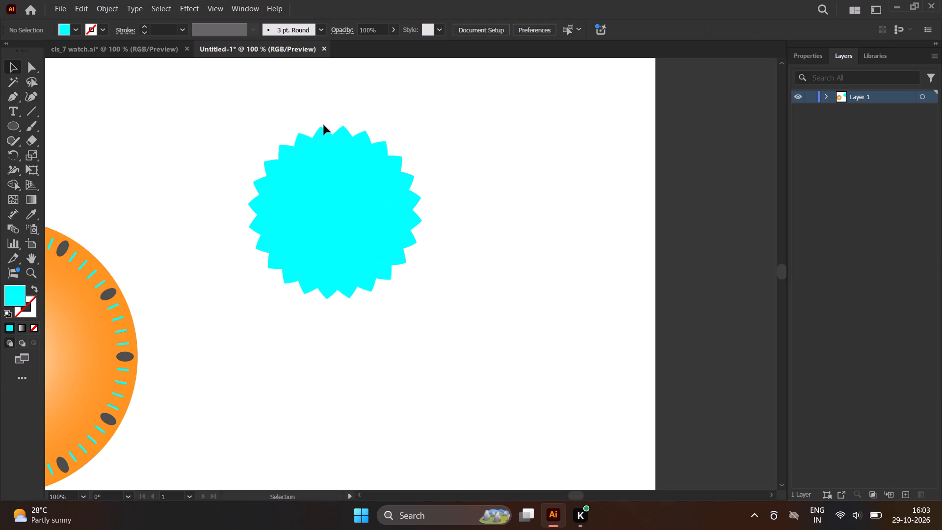
Select all petals of the cyan flower and reduce their opacity to 35%.
{"action": "left_click_drag", "start_coordinate": [234, 124], "coordinate": [466, 385]}
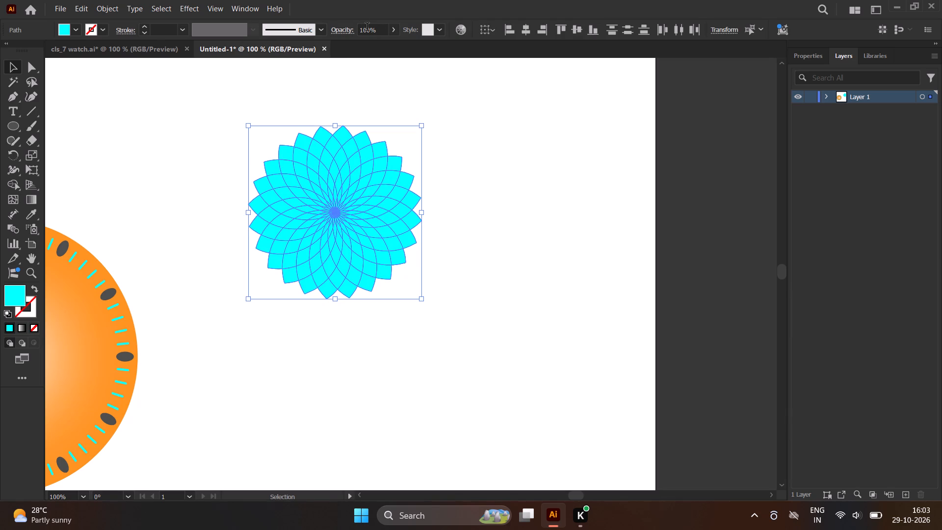
{"action": "left_click", "coordinate": [367, 28]}
{"action": "scroll", "coordinate": [367, 28], "scroll_direction": "down", "scroll_amount": 2}
{"action": "scroll", "coordinate": [367, 28], "scroll_direction": "up", "scroll_amount": 1}
{"action": "scroll", "coordinate": [367, 28], "scroll_direction": "down", "scroll_amount": 5}
{"action": "scroll", "coordinate": [367, 28], "scroll_direction": "up", "scroll_amount": 1}
{"action": "scroll", "coordinate": [367, 28], "scroll_direction": "down", "scroll_amount": 6}
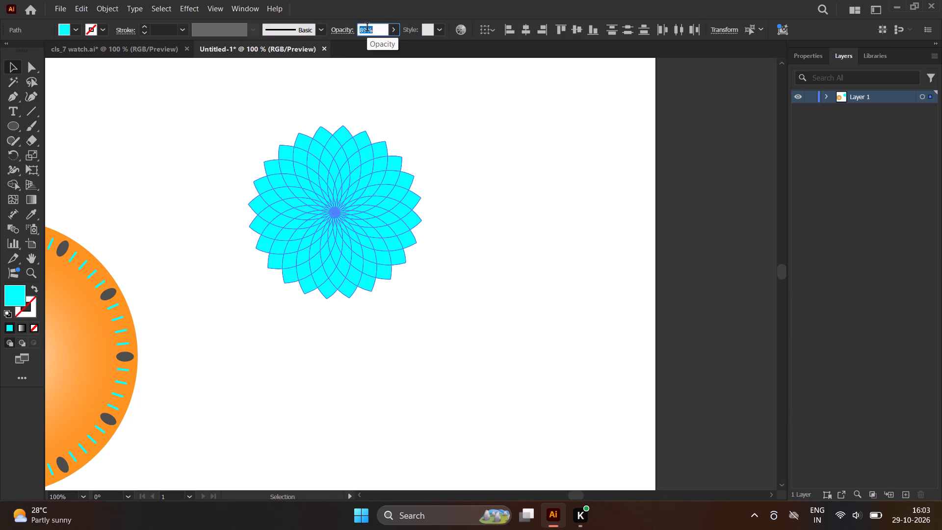
{"action": "scroll", "coordinate": [367, 28], "scroll_direction": "down", "scroll_amount": 5}
{"action": "scroll", "coordinate": [367, 28], "scroll_direction": "up", "scroll_amount": 1}
{"action": "scroll", "coordinate": [367, 28], "scroll_direction": "down", "scroll_amount": 1}
{"action": "scroll", "coordinate": [367, 28], "scroll_direction": "up", "scroll_amount": 1}
{"action": "scroll", "coordinate": [367, 28], "scroll_direction": "down", "scroll_amount": 15}
{"action": "scroll", "coordinate": [367, 28], "scroll_direction": "down", "scroll_amount": 8}
{"action": "scroll", "coordinate": [367, 28], "scroll_direction": "up", "scroll_amount": 1}
{"action": "scroll", "coordinate": [367, 28], "scroll_direction": "down", "scroll_amount": 1}
{"action": "scroll", "coordinate": [366, 28], "scroll_direction": "up", "scroll_amount": 1}
{"action": "scroll", "coordinate": [366, 29], "scroll_direction": "down", "scroll_amount": 1}
{"action": "scroll", "coordinate": [366, 29], "scroll_direction": "up", "scroll_amount": 1}
{"action": "scroll", "coordinate": [366, 29], "scroll_direction": "down", "scroll_amount": 12}
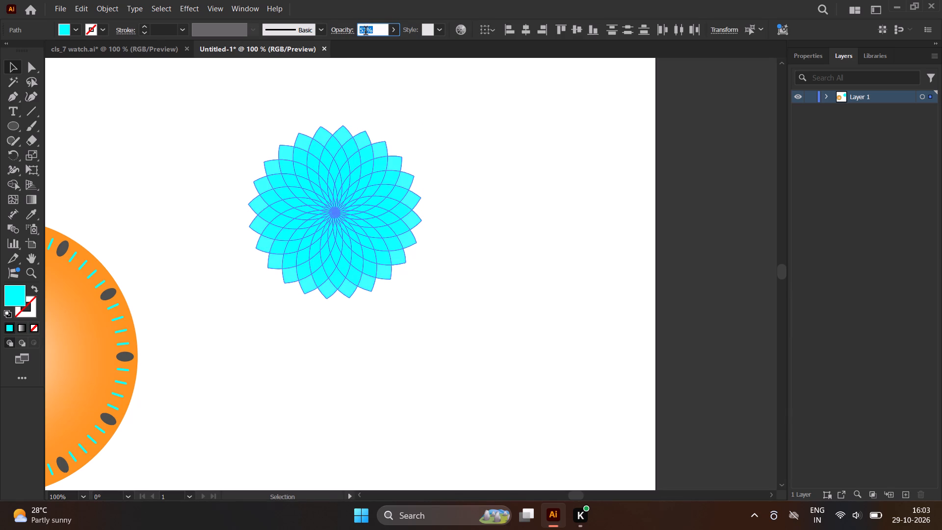
{"action": "scroll", "coordinate": [366, 32], "scroll_direction": "down", "scroll_amount": 17}
{"action": "scroll", "coordinate": [366, 32], "scroll_direction": "down", "scroll_amount": 5}
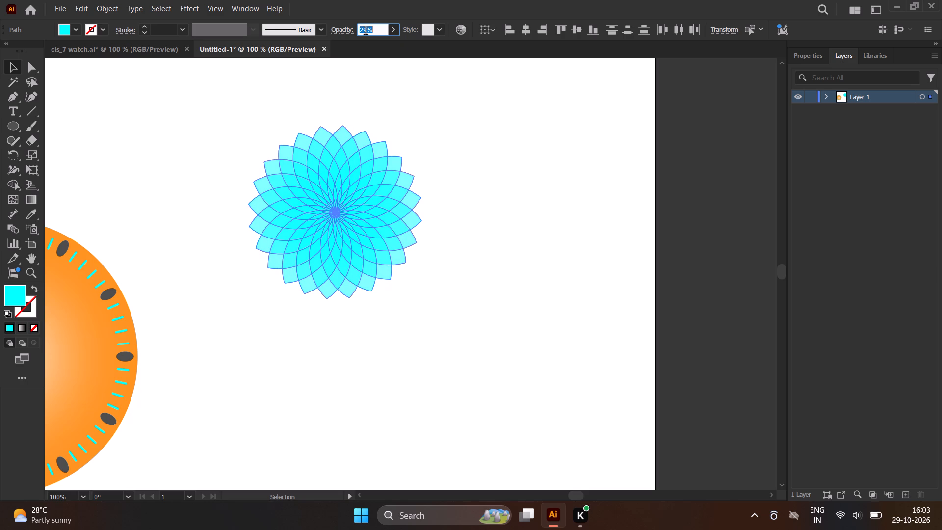
{"action": "scroll", "coordinate": [366, 32], "scroll_direction": "down", "scroll_amount": 9}
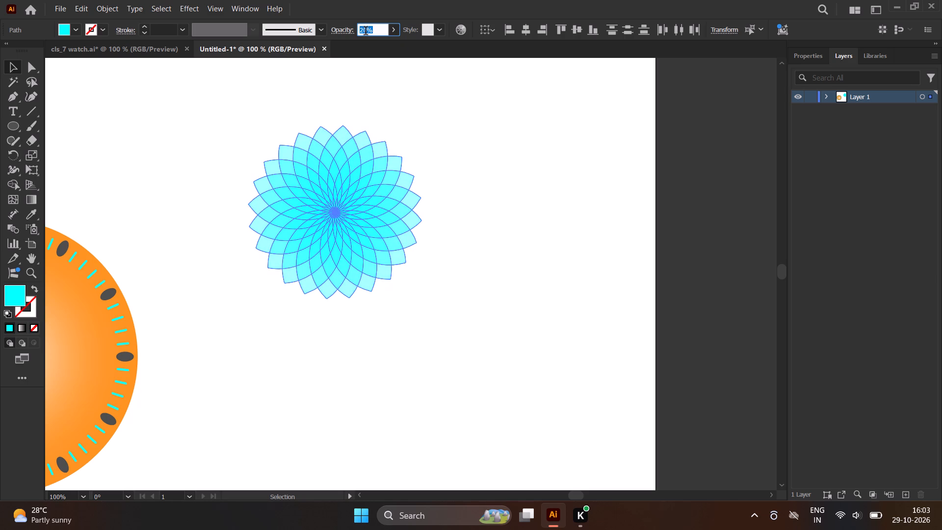
{"action": "scroll", "coordinate": [366, 32], "scroll_direction": "up", "scroll_amount": 5}
{"action": "scroll", "coordinate": [366, 32], "scroll_direction": "down", "scroll_amount": 1}
{"action": "scroll", "coordinate": [366, 32], "scroll_direction": "up", "scroll_amount": 10}
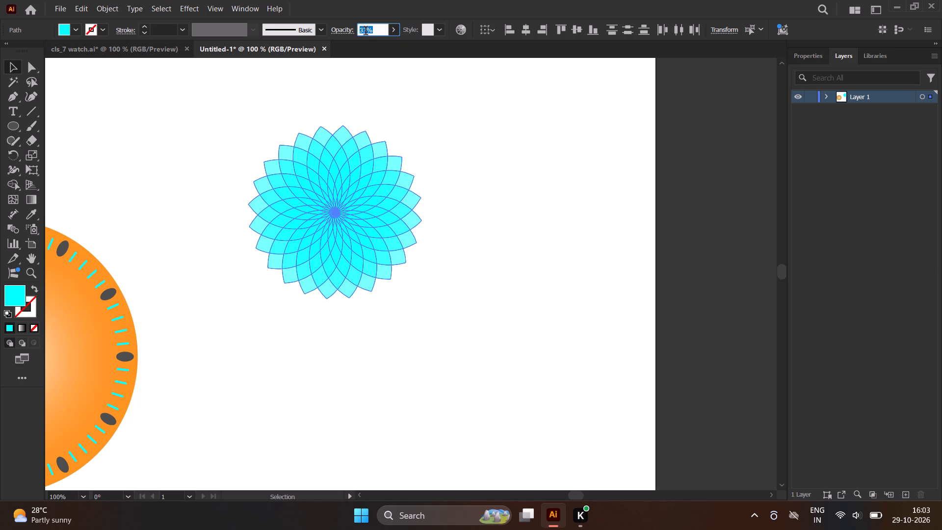
{"action": "scroll", "coordinate": [366, 32], "scroll_direction": "up", "scroll_amount": 1}
{"action": "left_click", "coordinate": [389, 31]}
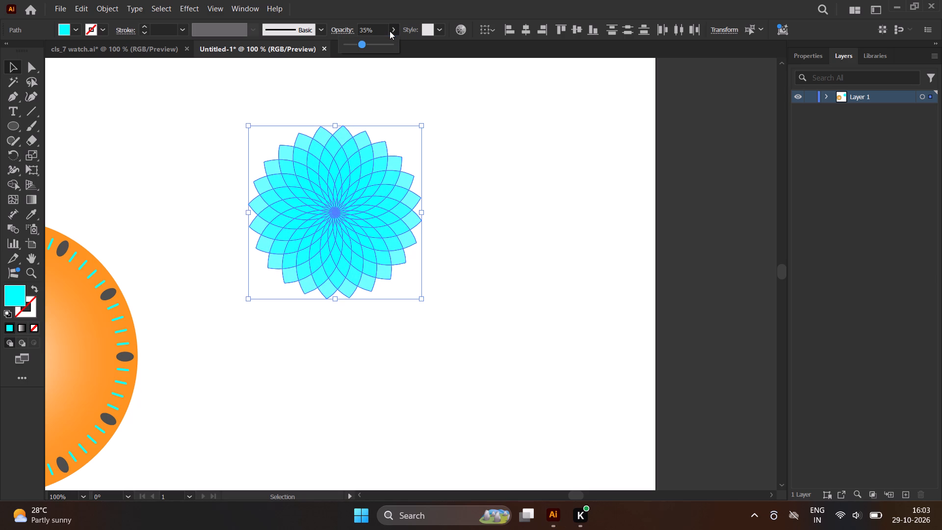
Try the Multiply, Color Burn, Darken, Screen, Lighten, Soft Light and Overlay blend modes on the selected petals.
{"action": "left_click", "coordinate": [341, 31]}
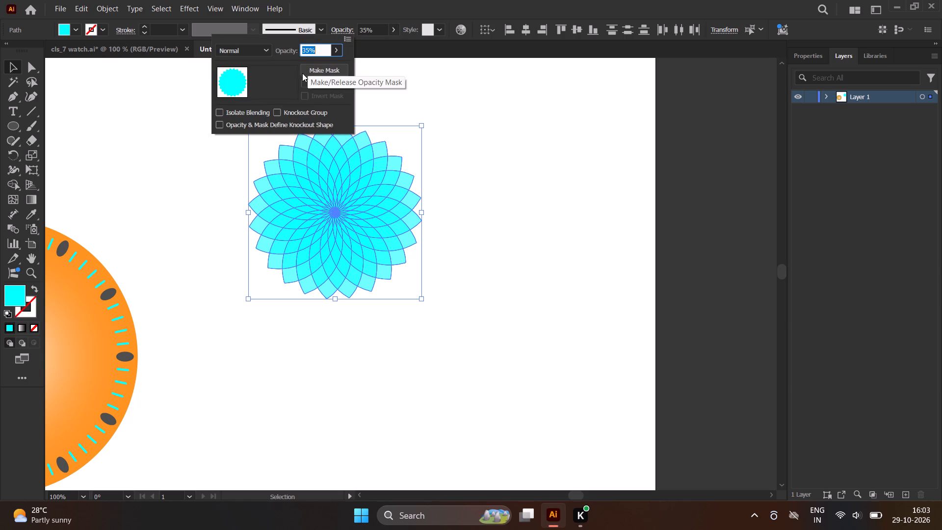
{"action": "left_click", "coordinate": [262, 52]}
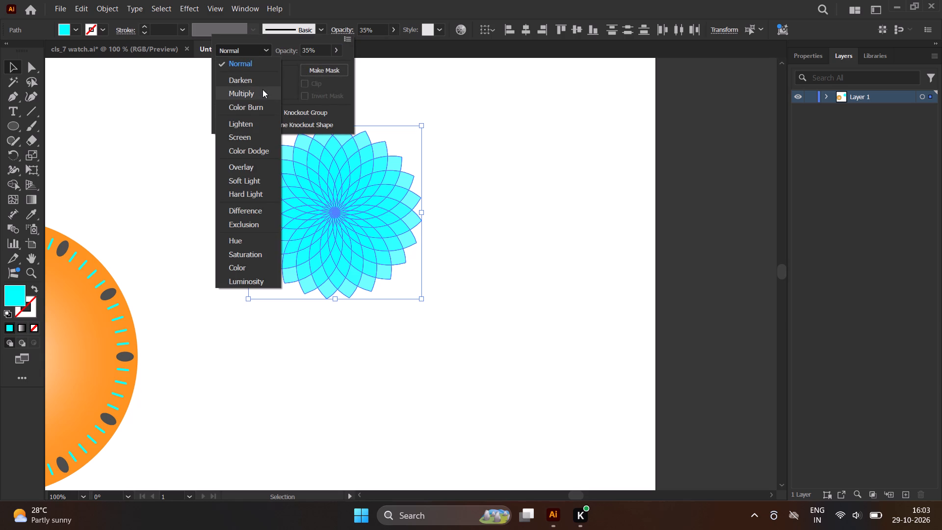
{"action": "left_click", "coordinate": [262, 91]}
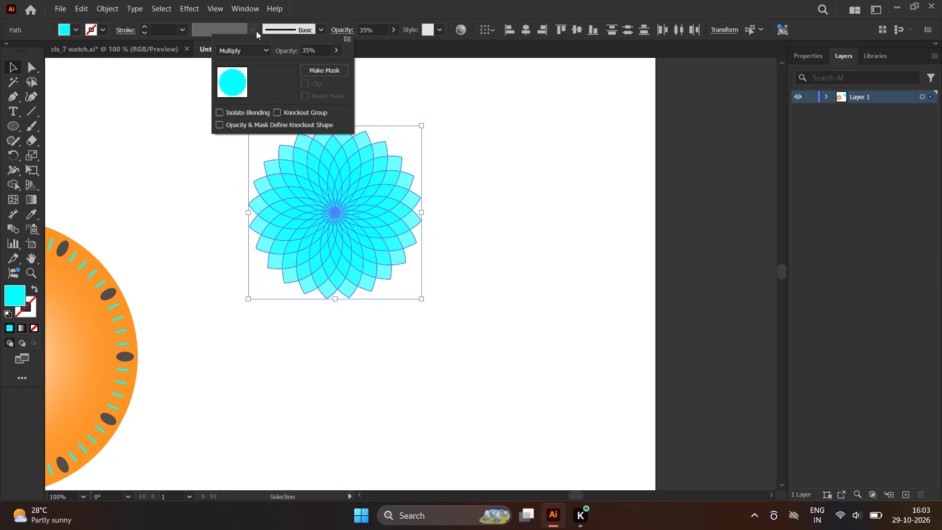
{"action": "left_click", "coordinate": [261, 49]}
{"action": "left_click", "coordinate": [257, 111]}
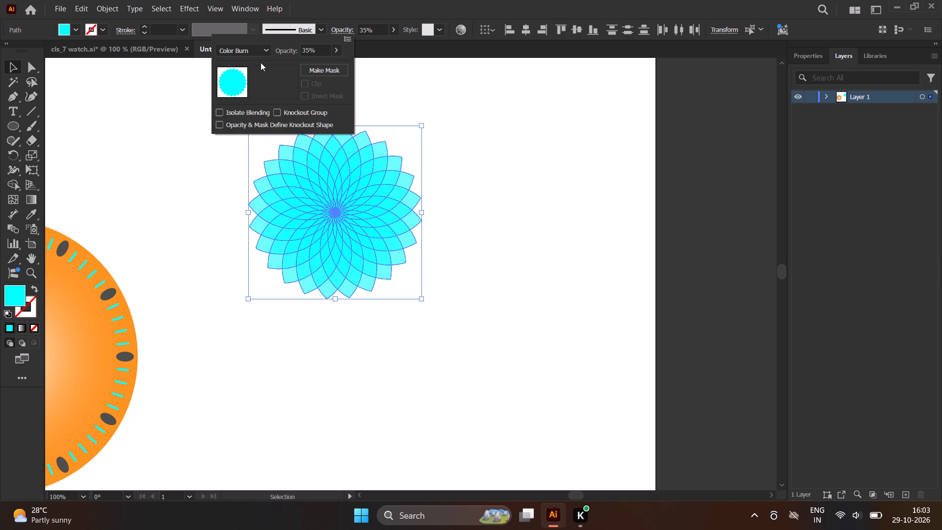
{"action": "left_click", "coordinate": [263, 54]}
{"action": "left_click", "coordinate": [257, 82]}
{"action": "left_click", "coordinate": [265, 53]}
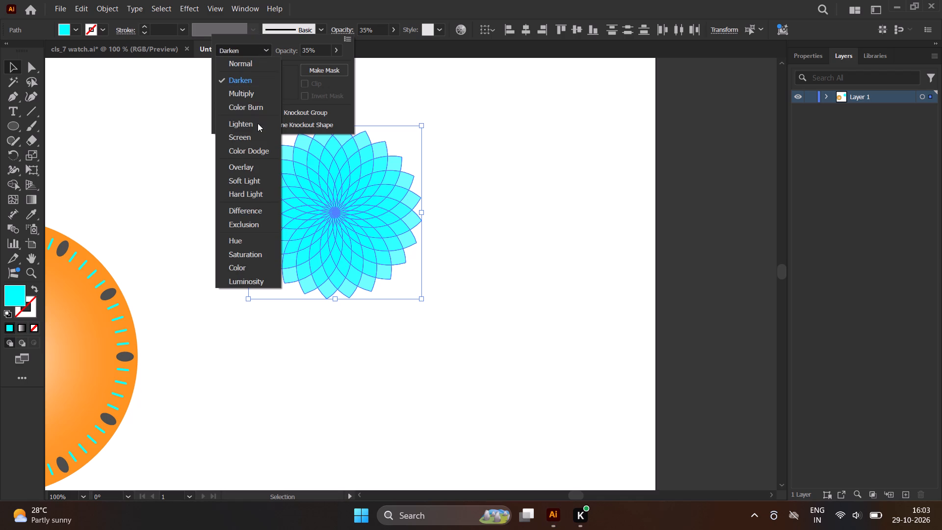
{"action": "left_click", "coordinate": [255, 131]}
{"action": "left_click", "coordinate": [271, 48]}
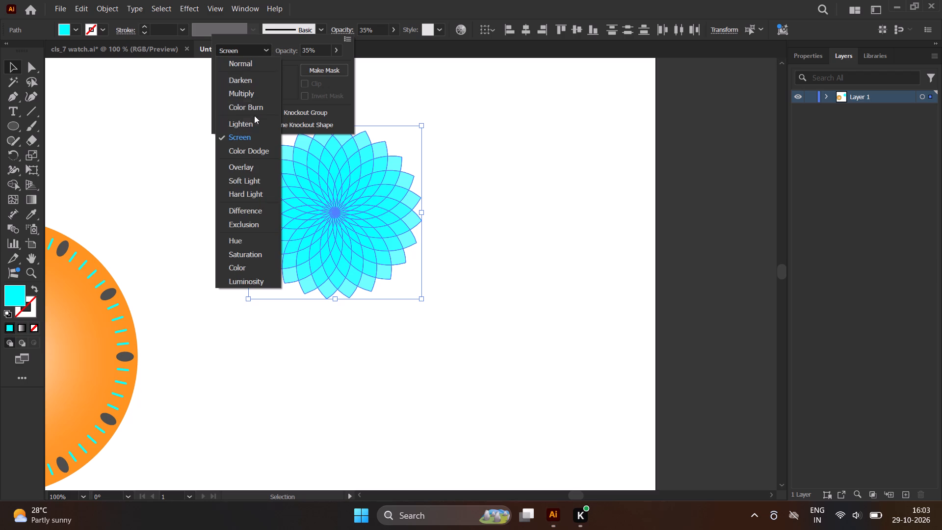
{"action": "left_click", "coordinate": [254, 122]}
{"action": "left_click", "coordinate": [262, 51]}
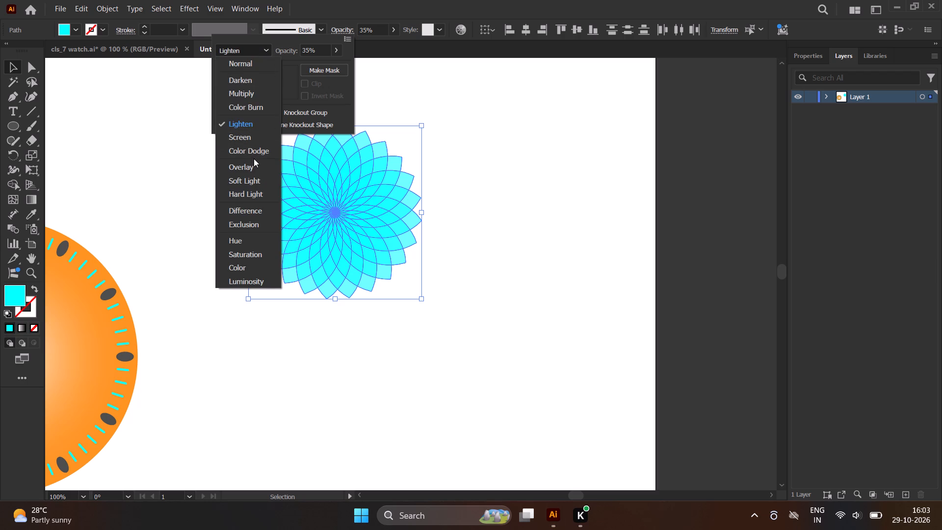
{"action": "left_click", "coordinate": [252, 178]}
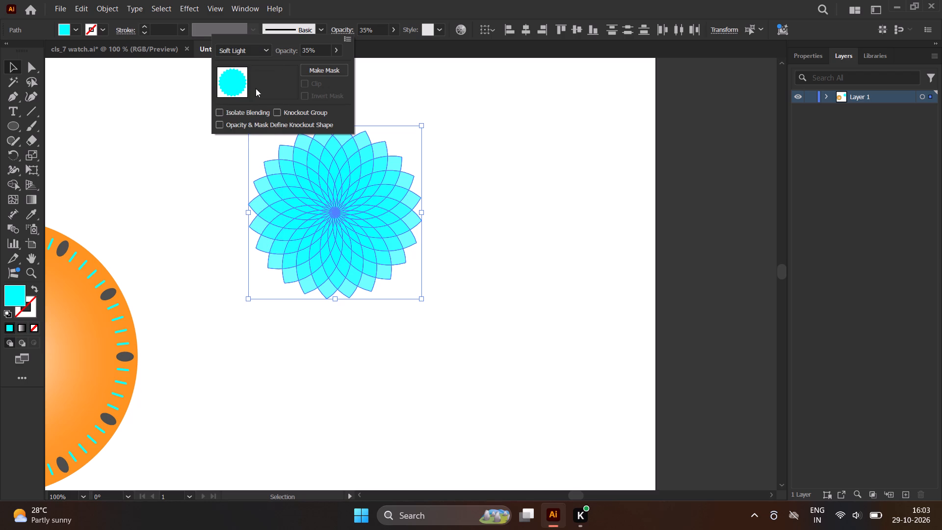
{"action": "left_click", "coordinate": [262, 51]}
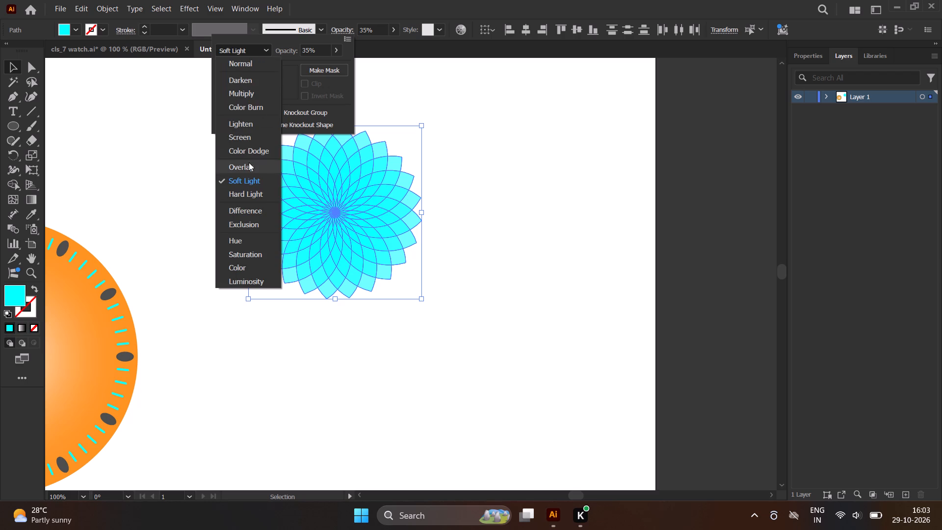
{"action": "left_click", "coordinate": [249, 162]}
Set the blend mode of the flower petals to Difference and deselect them.
{"action": "left_click", "coordinate": [267, 53]}
{"action": "left_click", "coordinate": [253, 215]}
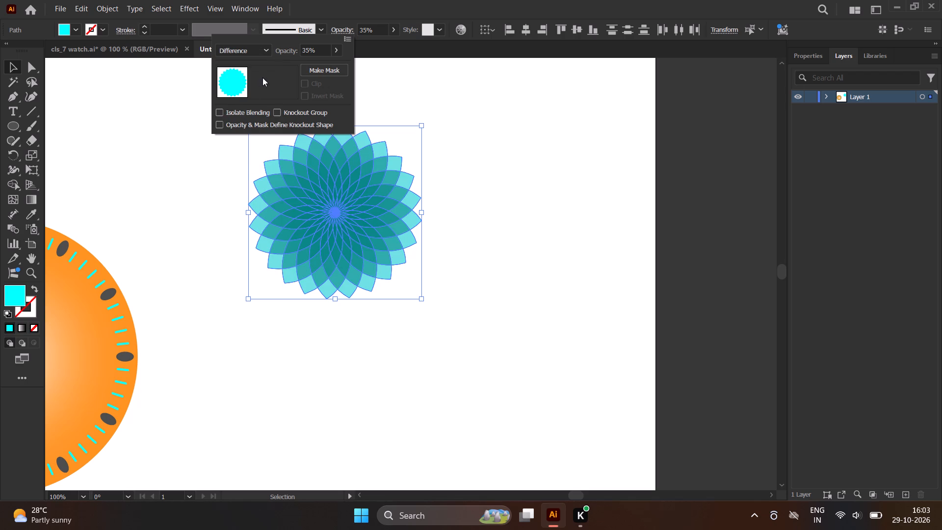
{"action": "left_click", "coordinate": [252, 30]}
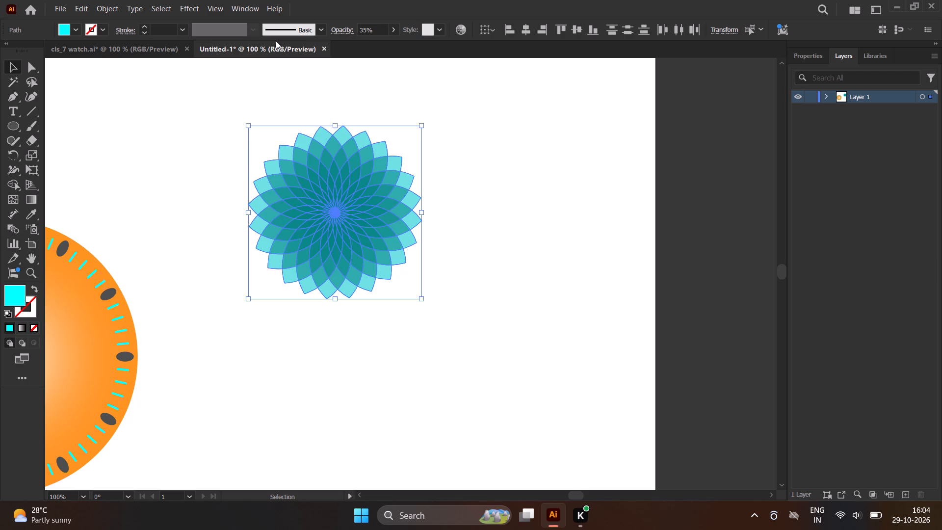
{"action": "left_click", "coordinate": [336, 103]}
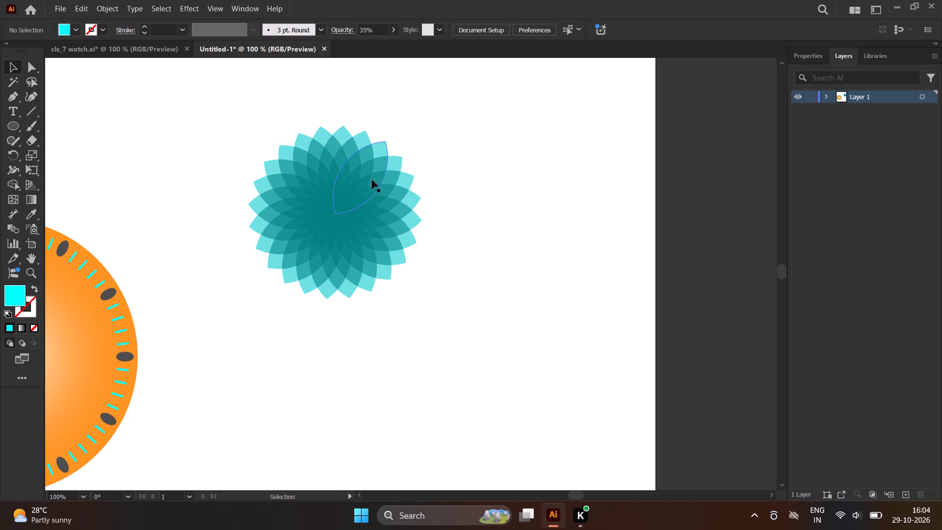
Select all the flower petals and group them into one object.
{"action": "left_click_drag", "start_coordinate": [217, 108], "coordinate": [492, 330]}
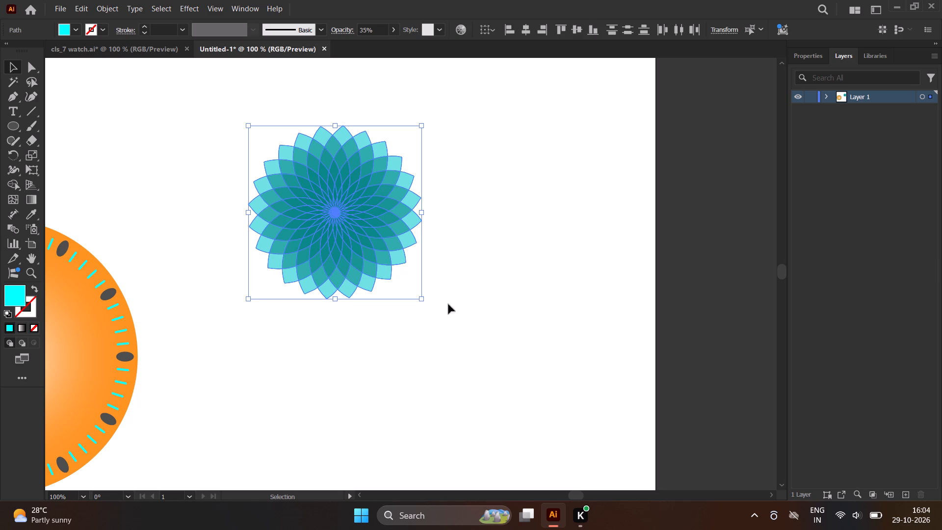
{"action": "key", "text": "ctrl+f"}
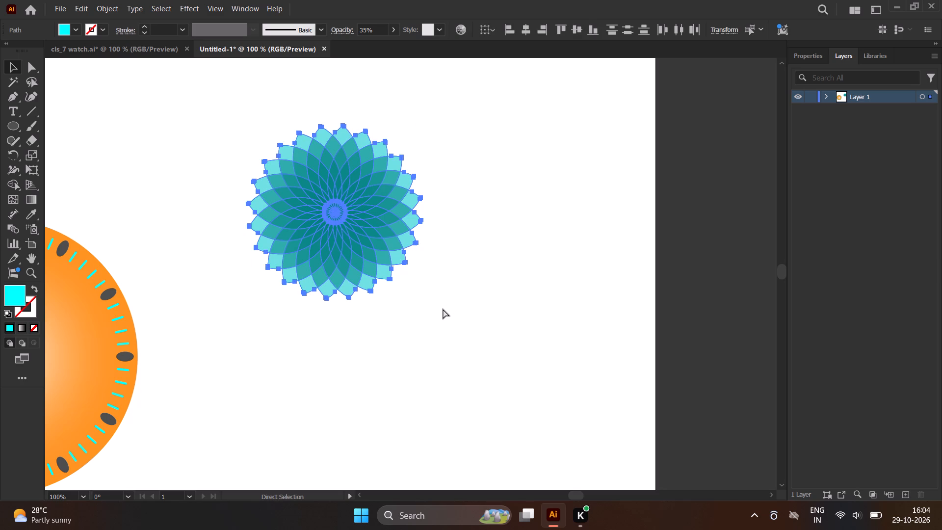
{"action": "key", "text": "ctrl+g"}
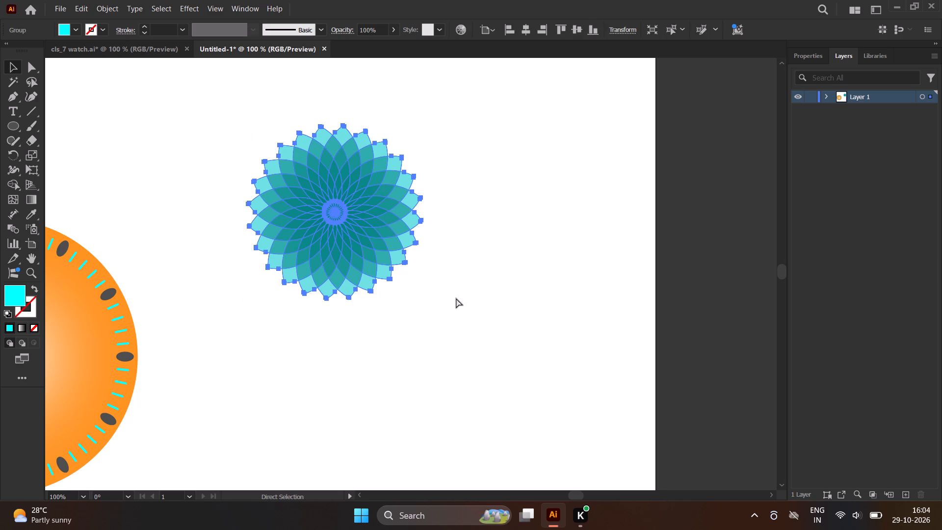
{"action": "left_click", "coordinate": [458, 298]}
Move the flower group across the orange dial and leave it overlapping the dial's upper-right rim.
{"action": "left_click_drag", "start_coordinate": [369, 219], "coordinate": [235, 266]}
{"action": "scroll", "coordinate": [366, 227], "scroll_direction": "down", "scroll_amount": 1}
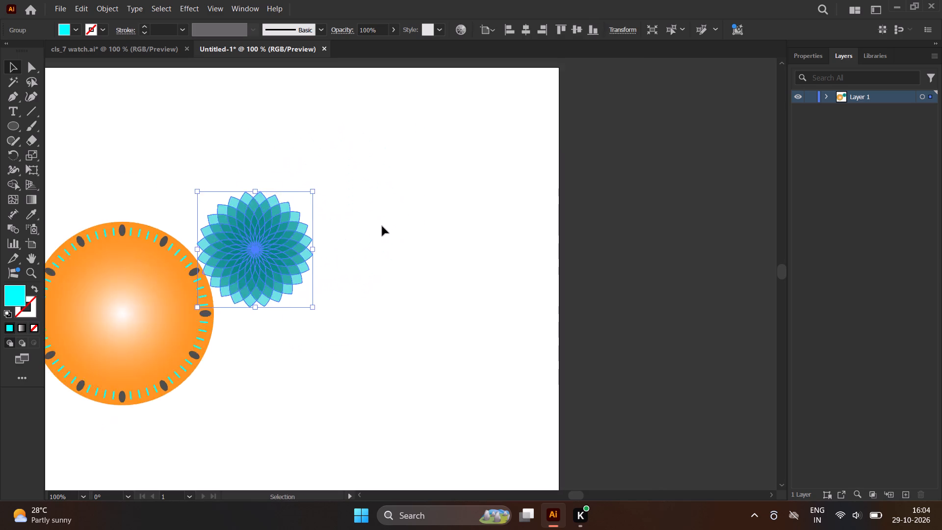
{"action": "scroll", "coordinate": [382, 226], "scroll_direction": "down", "scroll_amount": 2}
{"action": "left_click", "coordinate": [346, 274]}
{"action": "left_click_drag", "start_coordinate": [310, 231], "coordinate": [241, 263]}
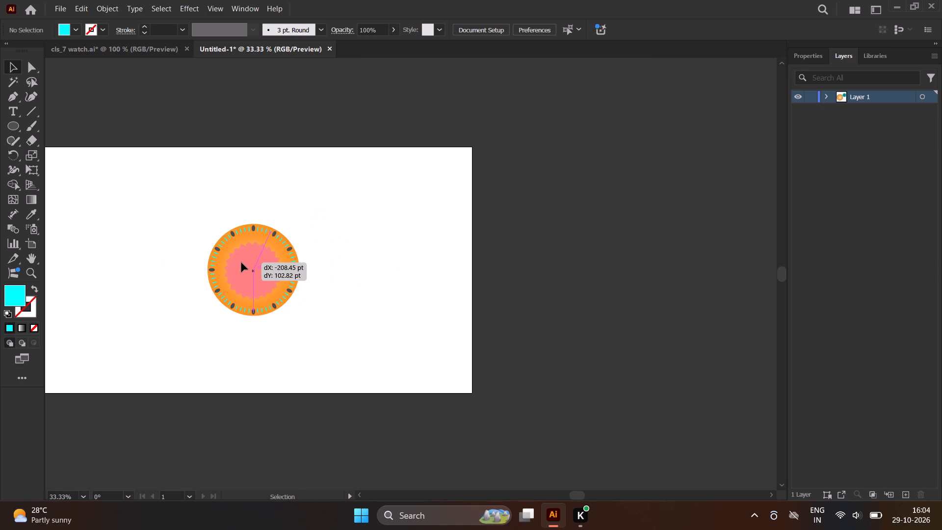
{"action": "left_click_drag", "start_coordinate": [241, 263], "coordinate": [301, 256]}
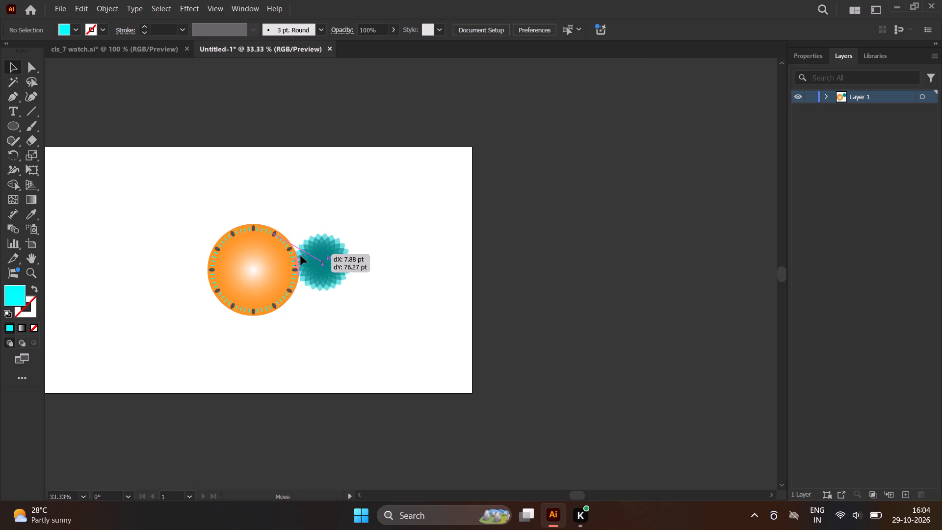
{"action": "left_click_drag", "start_coordinate": [301, 256], "coordinate": [273, 240]}
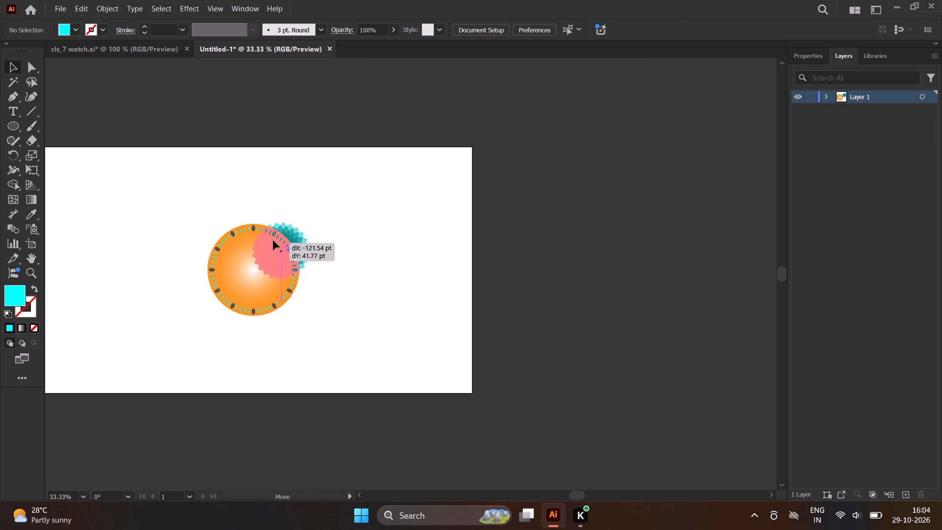
{"action": "left_click_drag", "start_coordinate": [273, 240], "coordinate": [293, 226]}
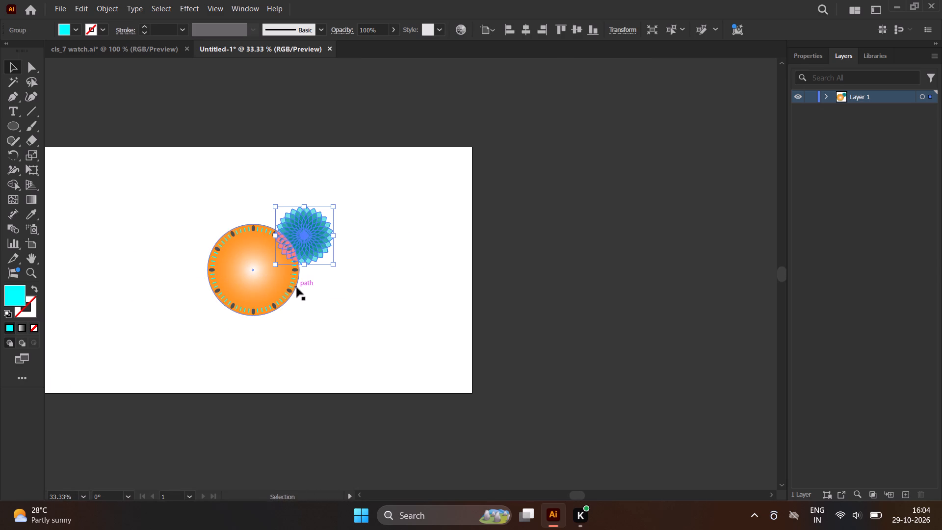
Move the flower group from the dial's rim onto the dial face, slightly above and to the right of its centre.
{"action": "scroll", "coordinate": [297, 288], "scroll_direction": "up", "scroll_amount": 4}
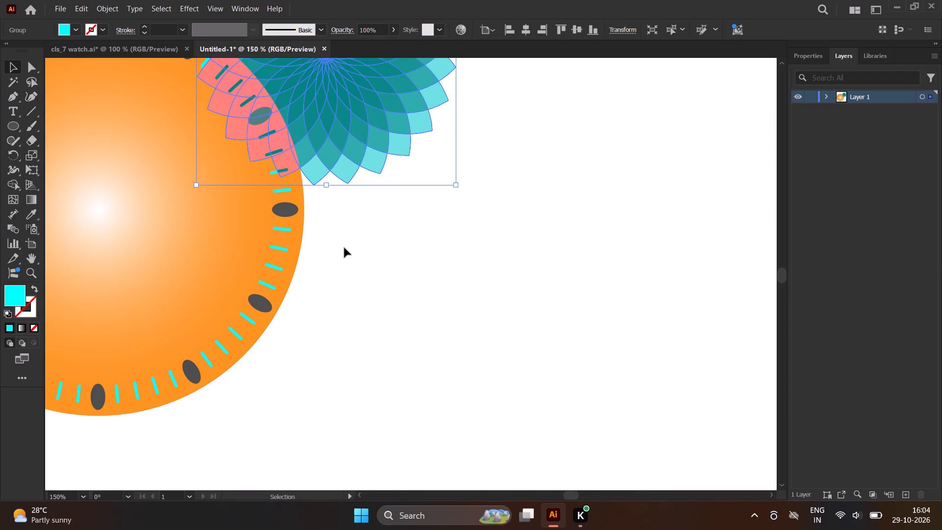
{"action": "left_click", "coordinate": [344, 248]}
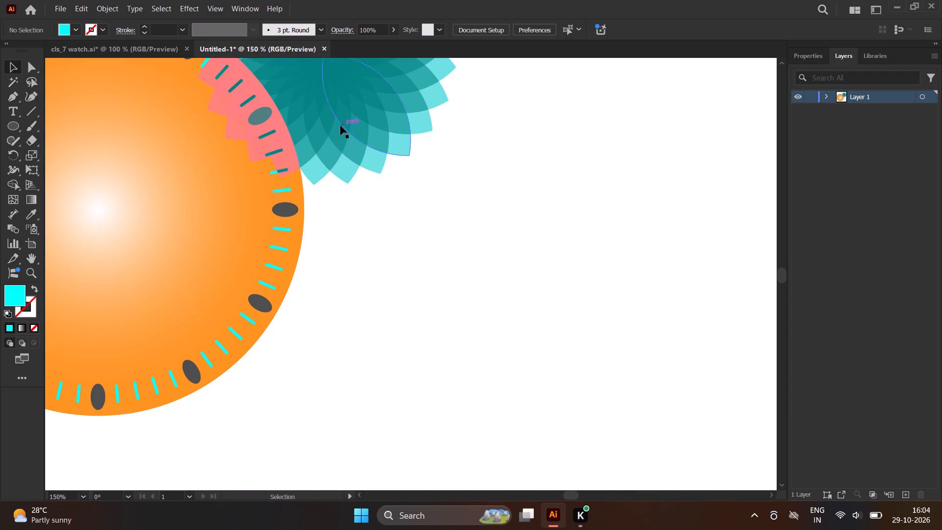
{"action": "left_click_drag", "start_coordinate": [340, 126], "coordinate": [351, 159]}
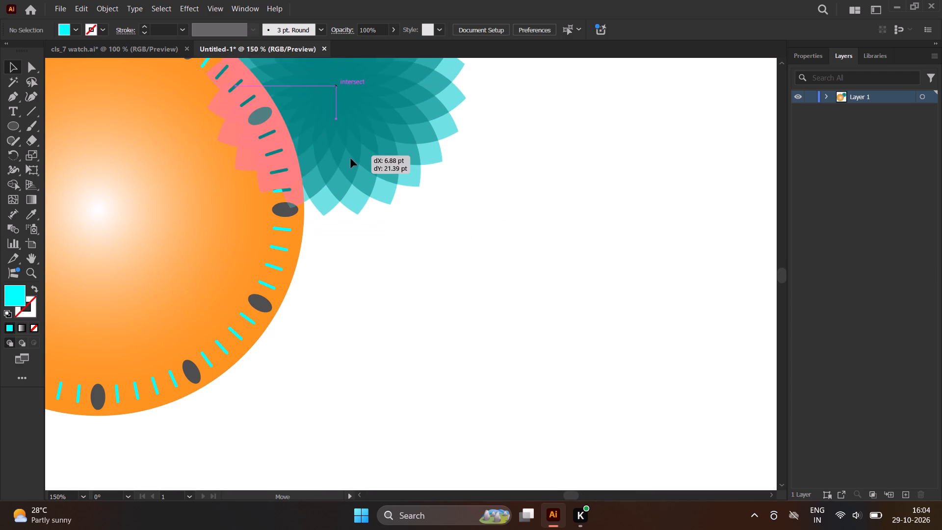
{"action": "left_click_drag", "start_coordinate": [351, 159], "coordinate": [336, 197]}
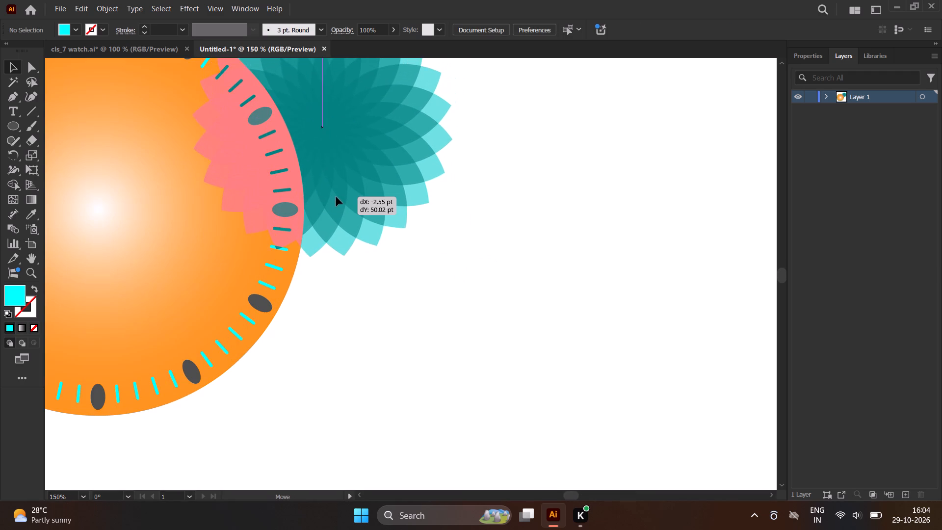
{"action": "left_click_drag", "start_coordinate": [336, 197], "coordinate": [396, 187]}
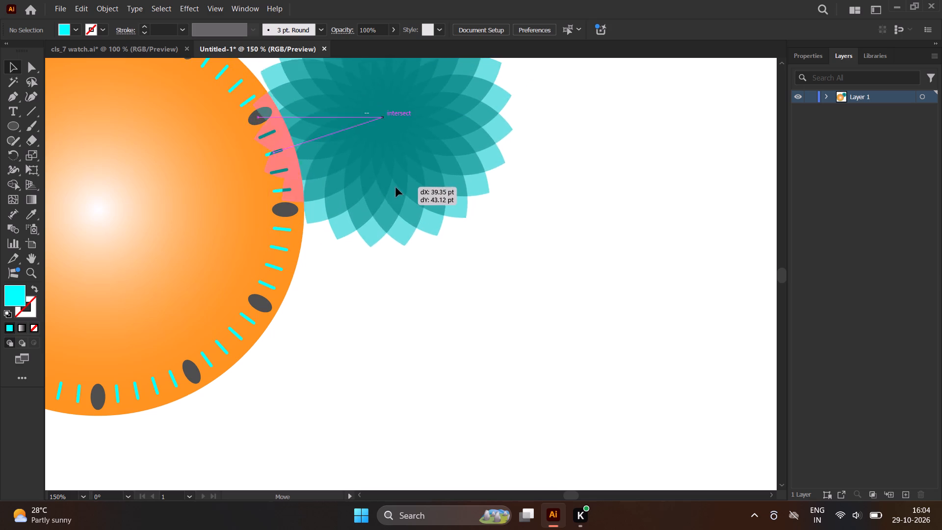
{"action": "left_click_drag", "start_coordinate": [396, 187], "coordinate": [169, 243]}
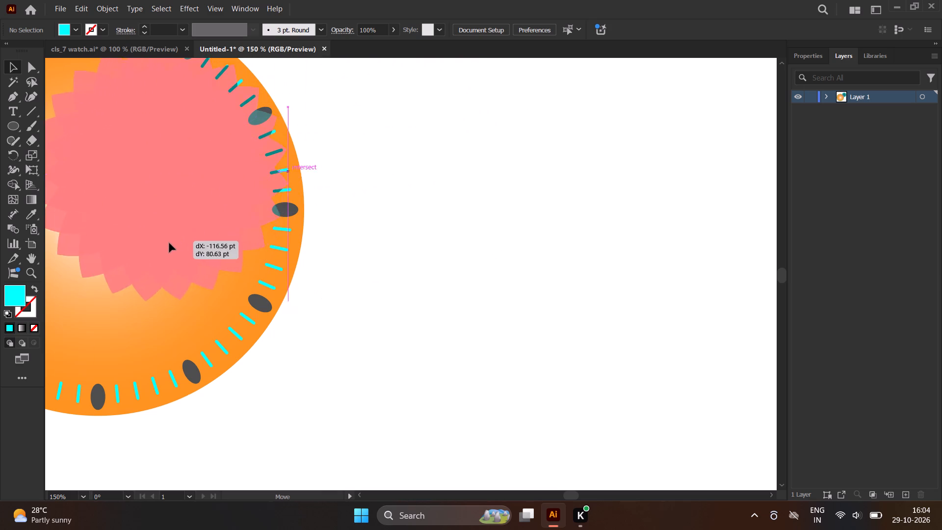
{"action": "left_click_drag", "start_coordinate": [169, 243], "coordinate": [137, 251]}
Bring the flower group to the front of the stacking order and send the orange gradient circle to the back.
{"action": "scroll", "coordinate": [276, 219], "scroll_direction": "down", "scroll_amount": 1}
{"action": "scroll", "coordinate": [340, 214], "scroll_direction": "down", "scroll_amount": 1}
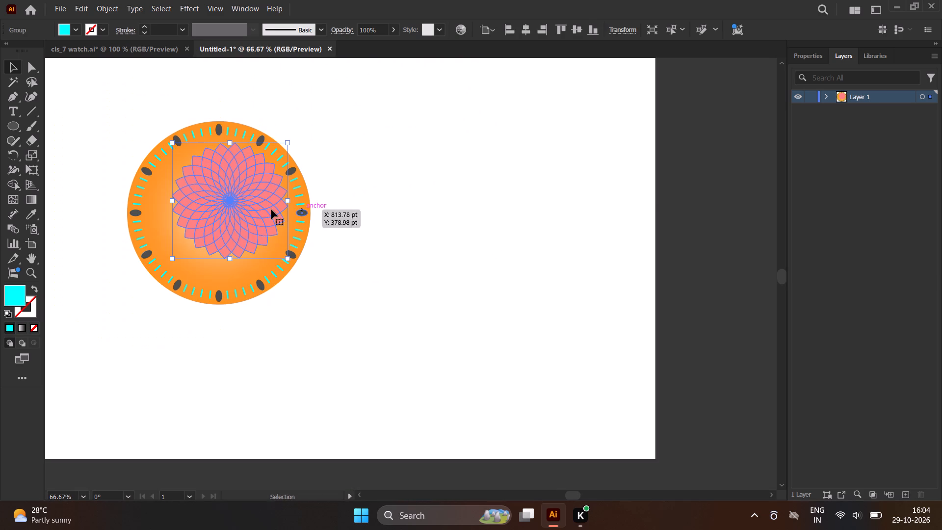
{"action": "right_click", "coordinate": [235, 199]}
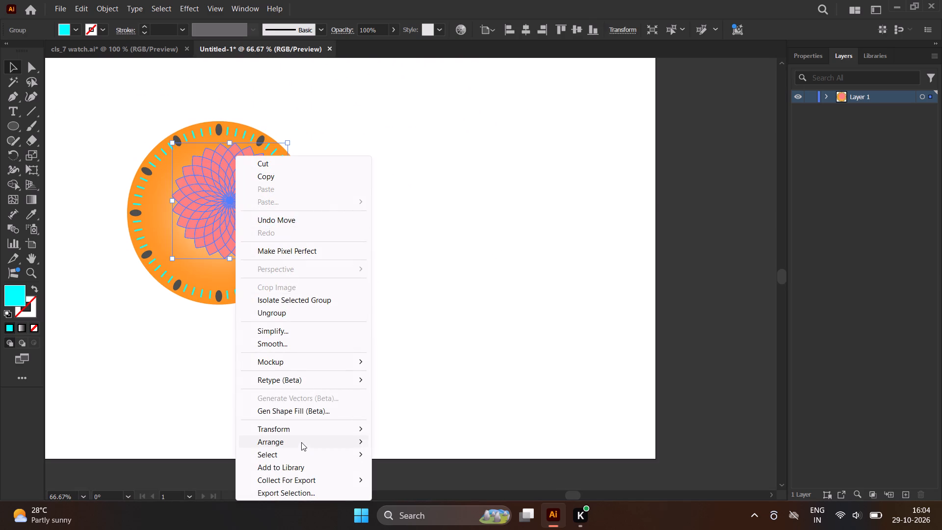
{"action": "left_click", "coordinate": [411, 445]}
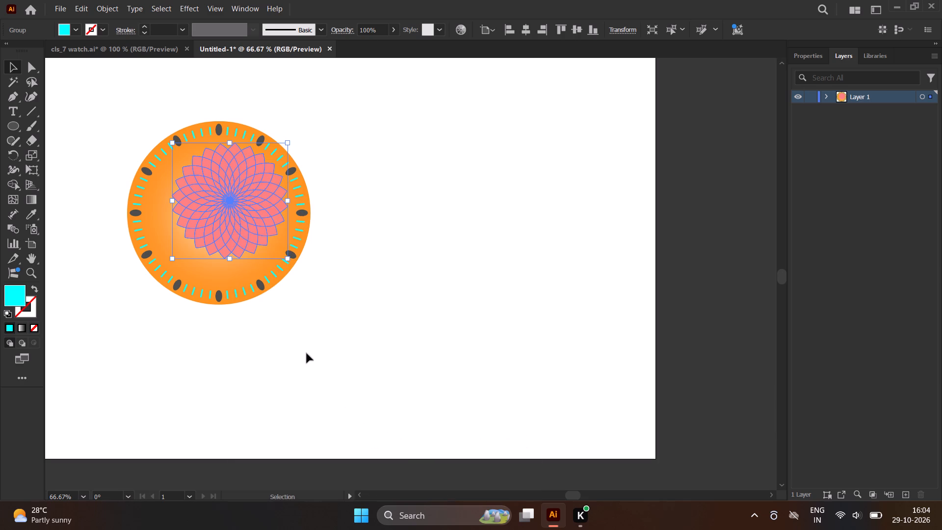
{"action": "left_click", "coordinate": [260, 273]}
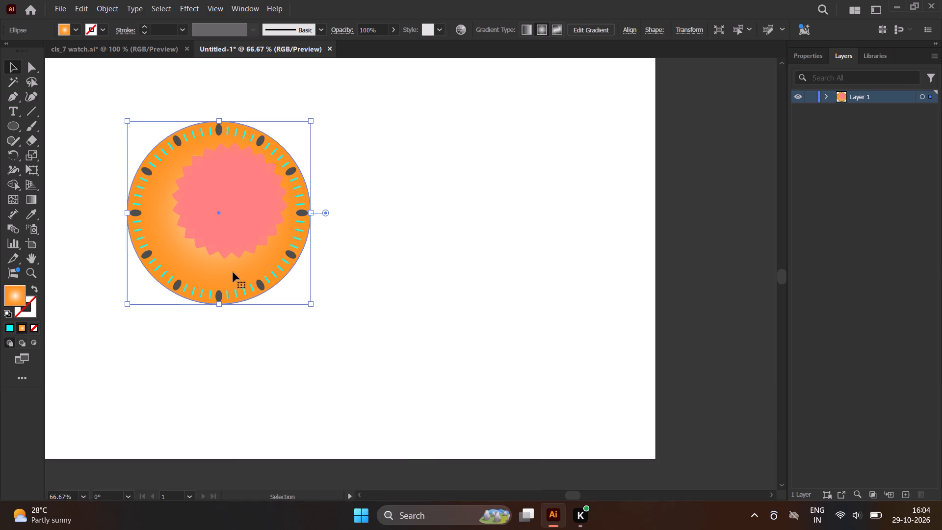
{"action": "right_click", "coordinate": [230, 272]}
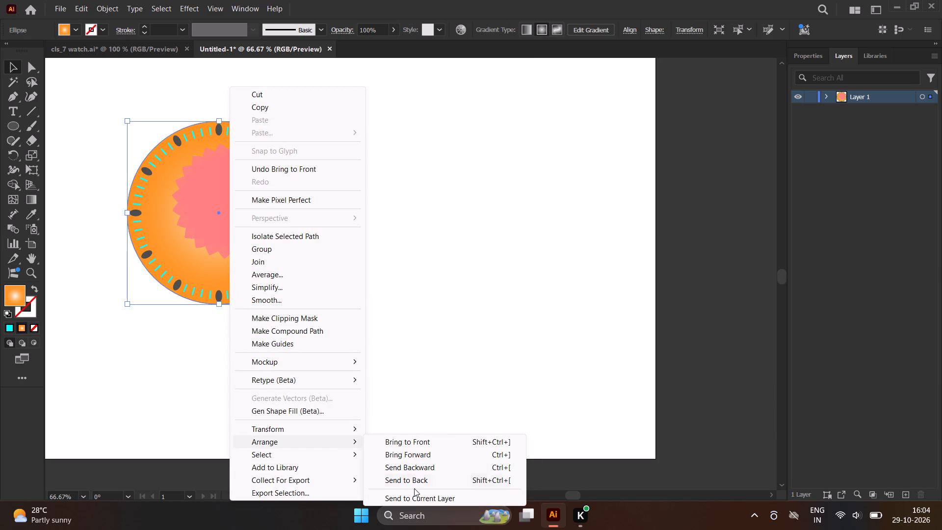
{"action": "left_click", "coordinate": [413, 477]}
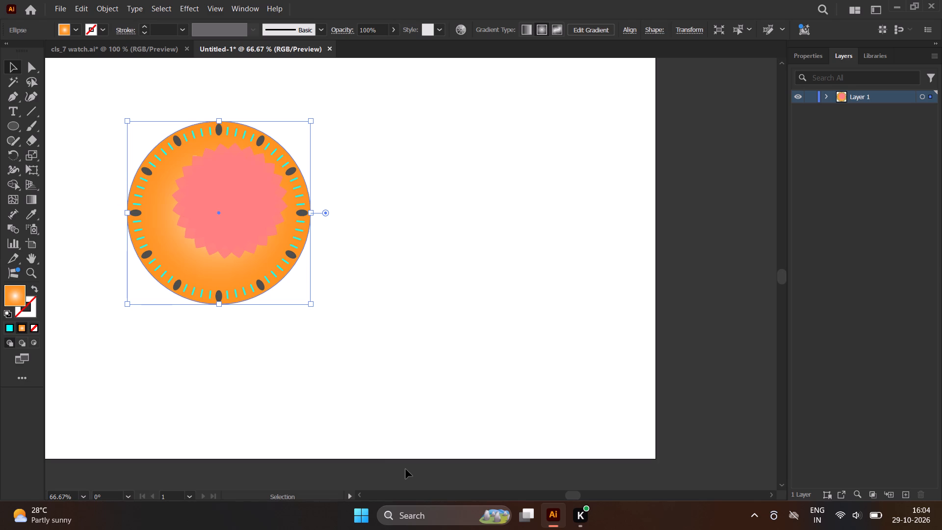
{"action": "left_click", "coordinate": [291, 386]}
Move the flower group onto the centre of the orange dial.
{"action": "left_click_drag", "start_coordinate": [242, 203], "coordinate": [239, 203]}
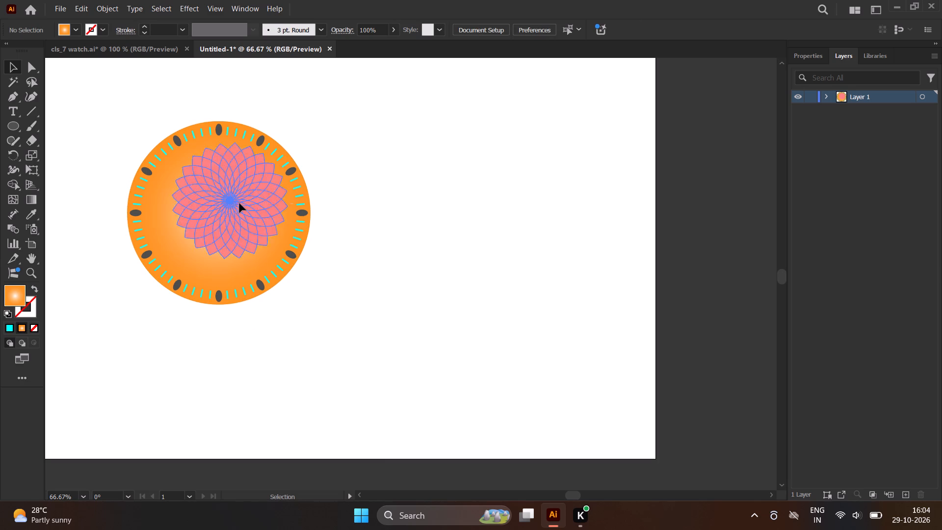
{"action": "left_click_drag", "start_coordinate": [239, 203], "coordinate": [230, 212]}
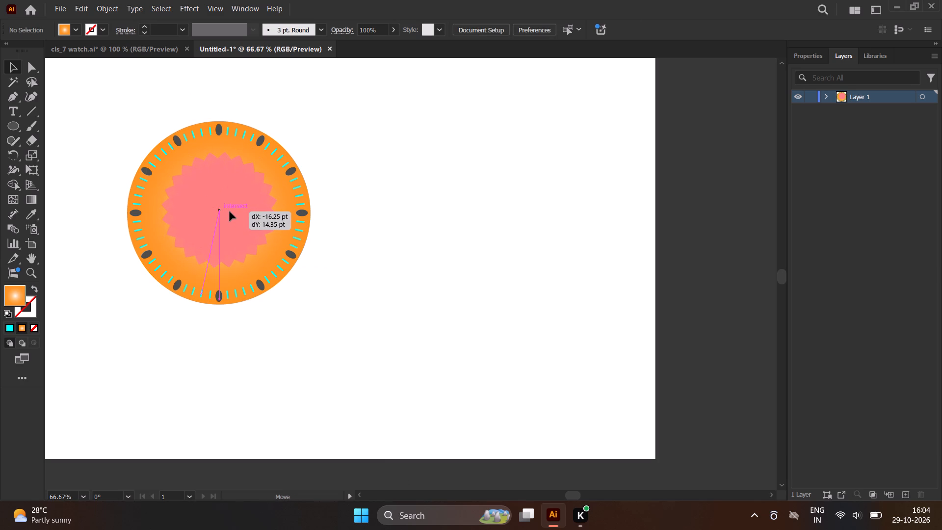
{"action": "left_click_drag", "start_coordinate": [230, 212], "coordinate": [230, 212]}
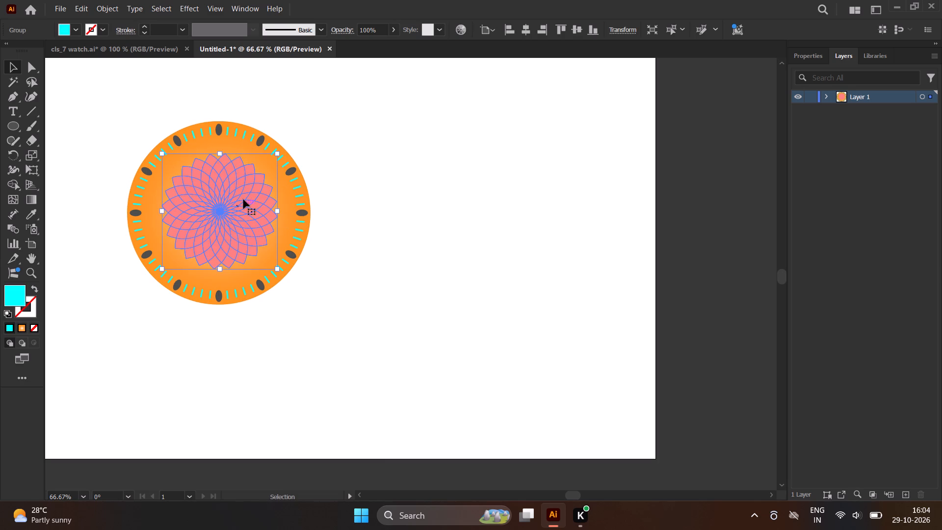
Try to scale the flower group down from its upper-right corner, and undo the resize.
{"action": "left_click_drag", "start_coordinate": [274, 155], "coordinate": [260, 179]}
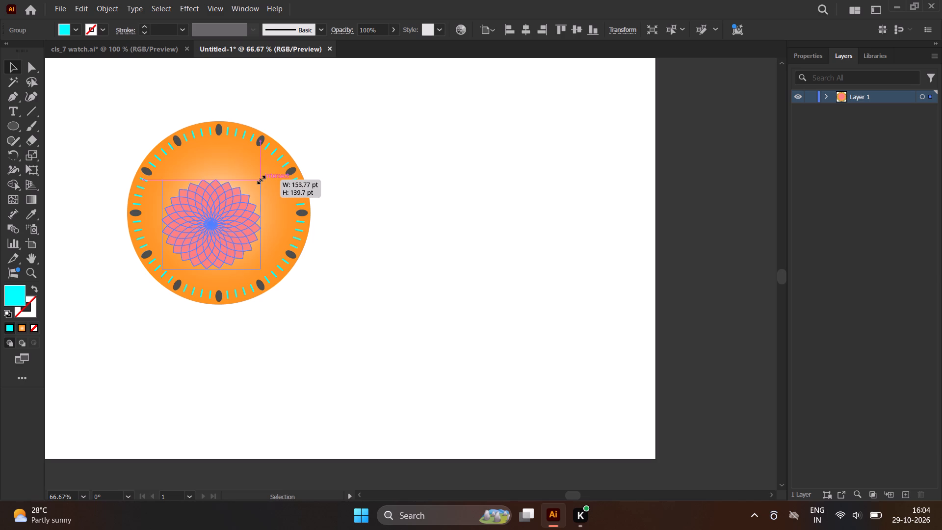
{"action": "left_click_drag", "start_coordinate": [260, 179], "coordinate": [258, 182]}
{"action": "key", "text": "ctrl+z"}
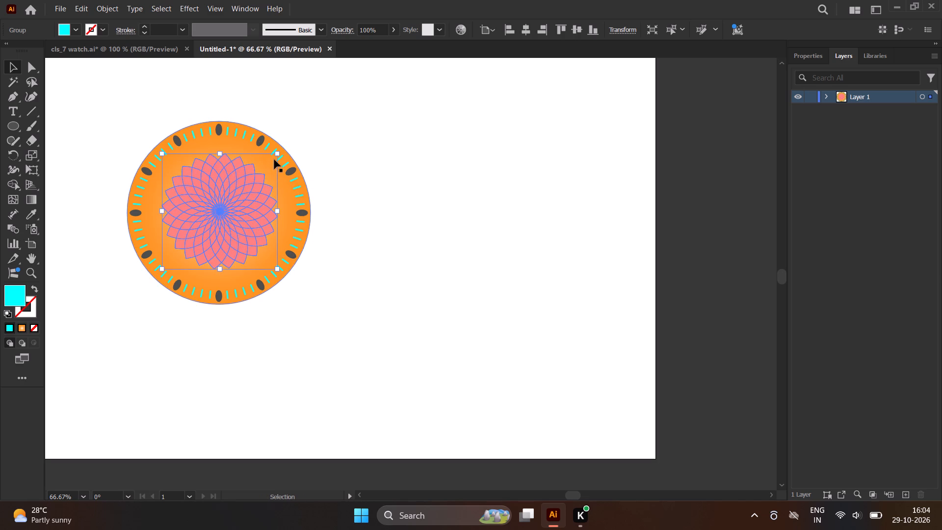
Scale the flower group down proportionally about its own centre to a small rosette in the middle of the dial, and deselect it.
{"action": "left_click_drag", "start_coordinate": [277, 154], "coordinate": [275, 159], "text": "alt+shift"}
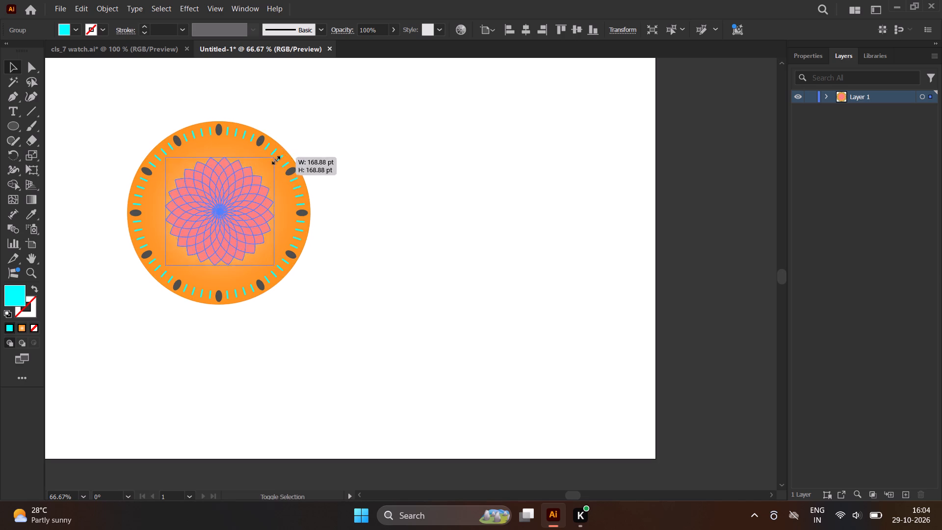
{"action": "left_click_drag", "start_coordinate": [275, 159], "coordinate": [249, 192], "text": "alt+shift"}
{"action": "left_click", "coordinate": [373, 173]}
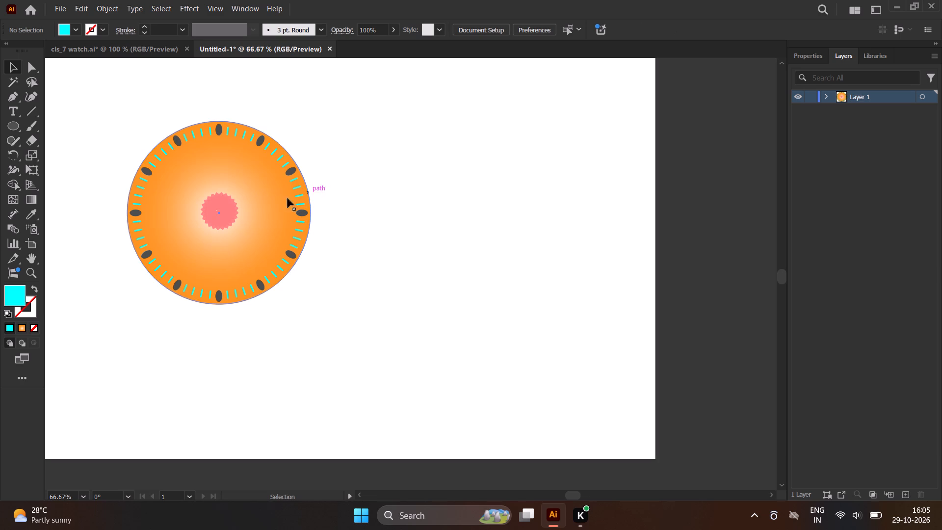
Set the blend mode of the small flower group to Exclusion and deselect it.
{"action": "scroll", "coordinate": [213, 230], "scroll_direction": "up", "scroll_amount": 4}
{"action": "left_click", "coordinate": [245, 171]}
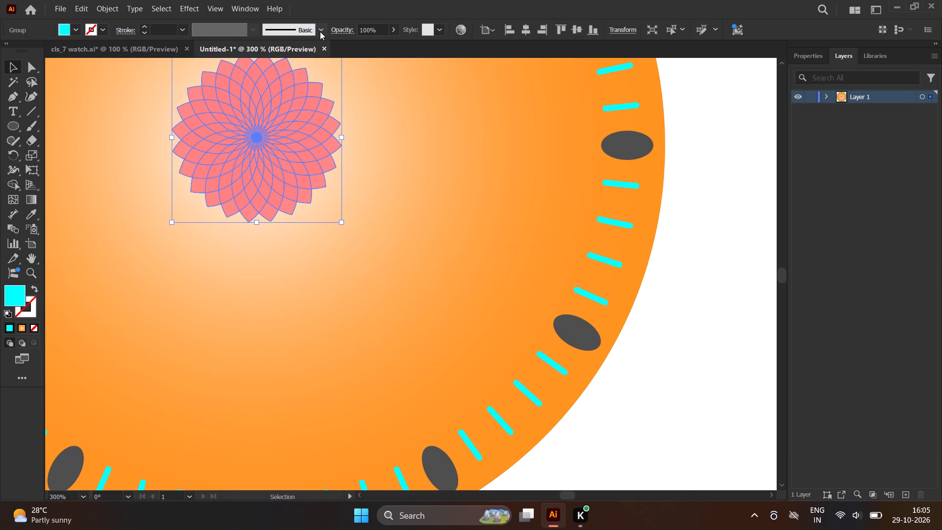
{"action": "left_click", "coordinate": [342, 30]}
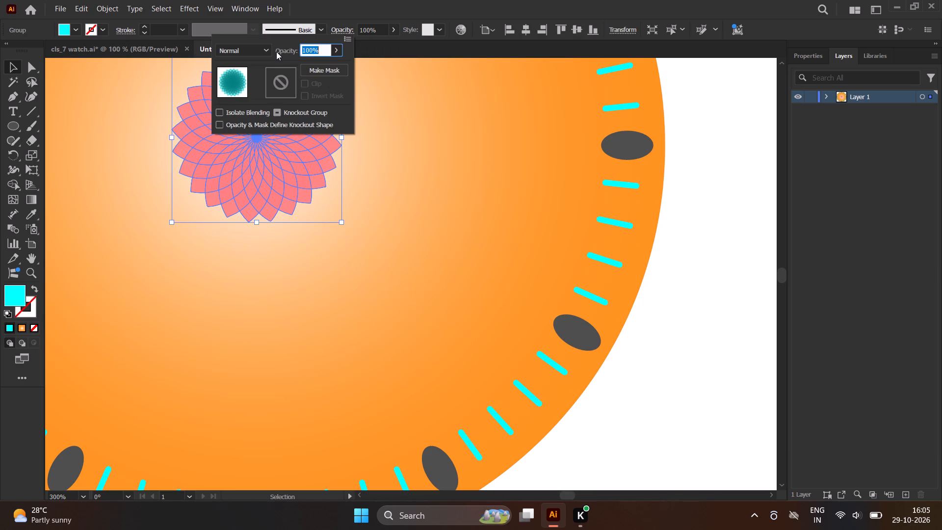
{"action": "left_click", "coordinate": [266, 47]}
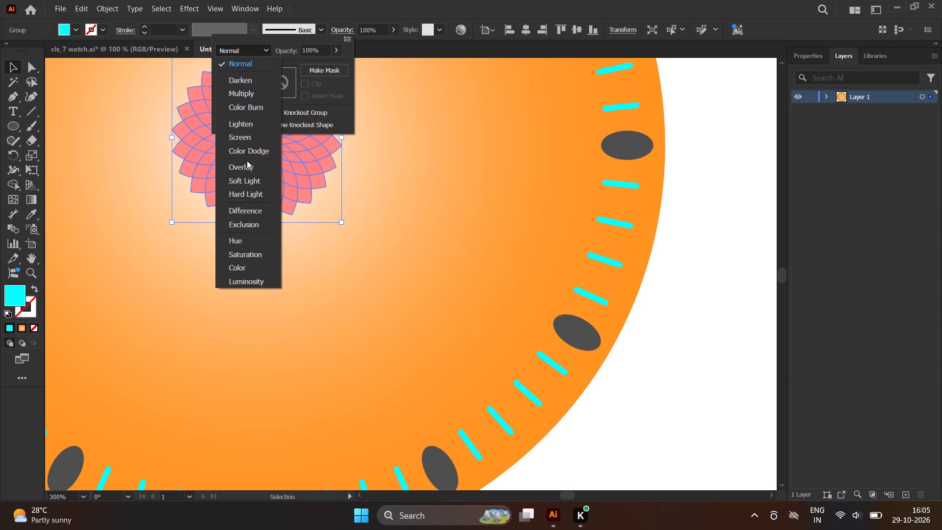
{"action": "left_click", "coordinate": [245, 223]}
{"action": "left_click", "coordinate": [763, 203]}
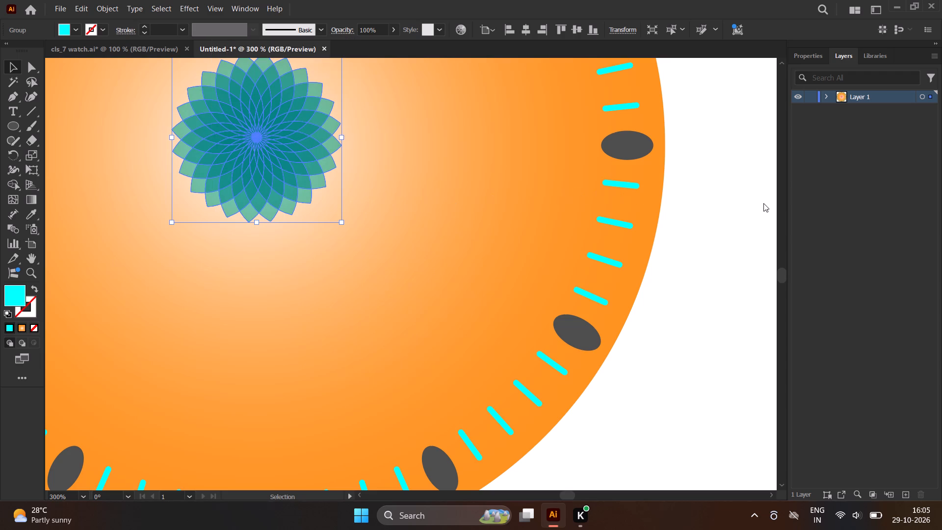
{"action": "left_click", "coordinate": [11, 69]}
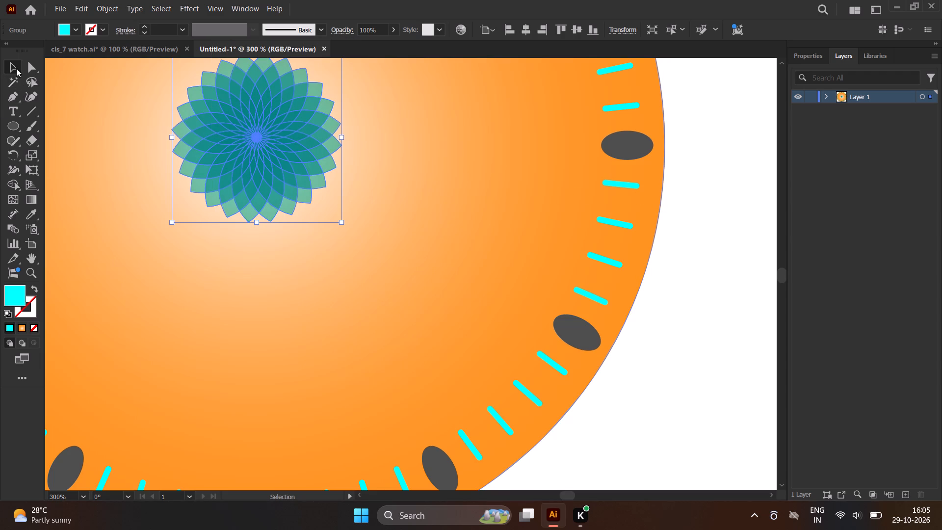
{"action": "left_click", "coordinate": [751, 99]}
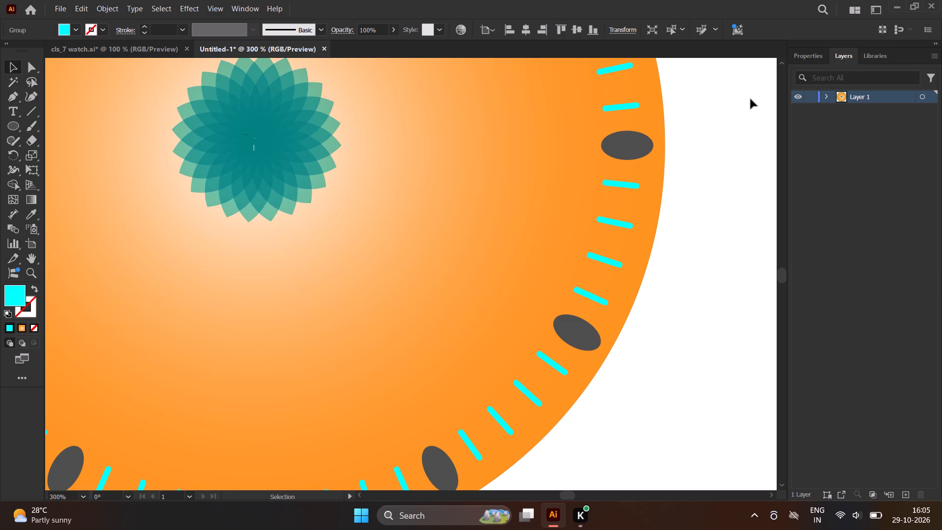
Nudge the flower group until its centre snaps onto the centre point of the orange dial, and deselect everything.
{"action": "scroll", "coordinate": [361, 313], "scroll_direction": "down", "scroll_amount": 2}
{"action": "scroll", "coordinate": [299, 315], "scroll_direction": "down", "scroll_amount": 1}
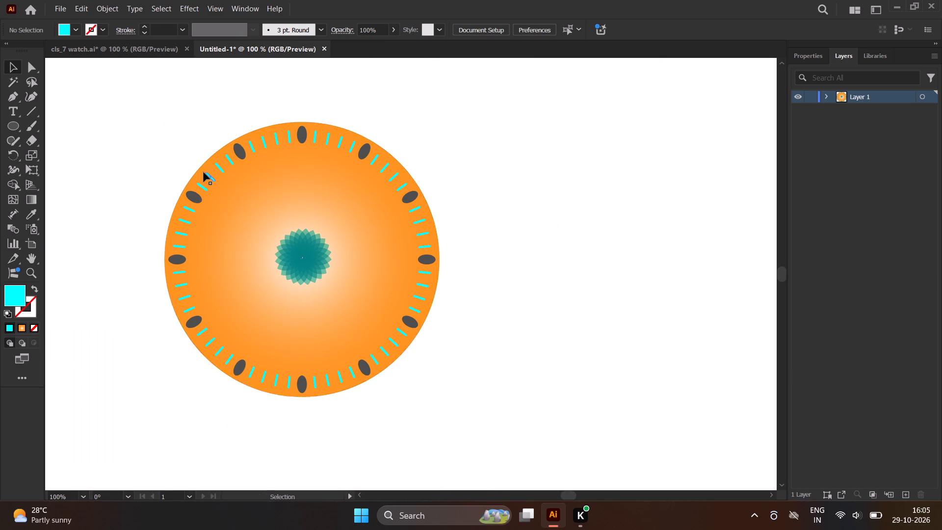
{"action": "scroll", "coordinate": [204, 172], "scroll_direction": "up", "scroll_amount": 4}
{"action": "scroll", "coordinate": [204, 172], "scroll_direction": "down", "scroll_amount": 4}
{"action": "scroll", "coordinate": [204, 172], "scroll_direction": "up", "scroll_amount": 1}
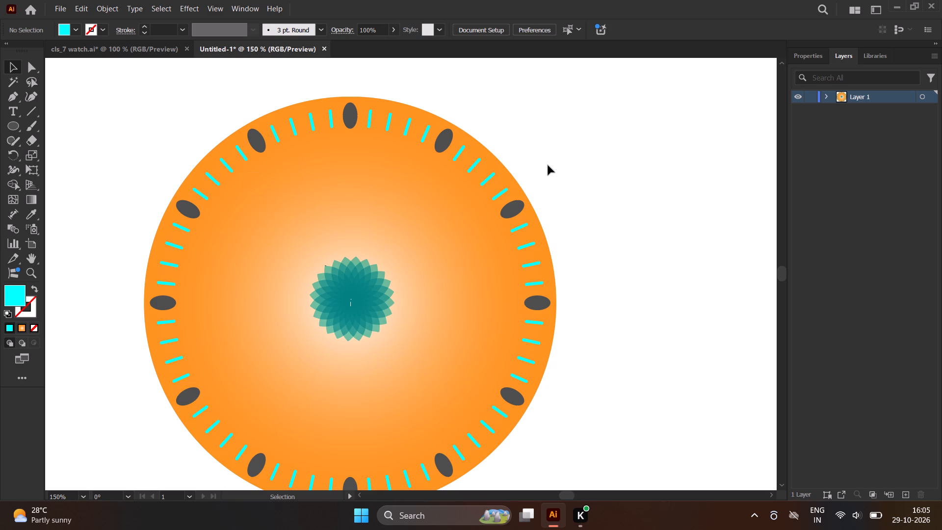
{"action": "scroll", "coordinate": [548, 165], "scroll_direction": "down", "scroll_amount": 1}
{"action": "scroll", "coordinate": [438, 242], "scroll_direction": "up", "scroll_amount": 3}
{"action": "scroll", "coordinate": [373, 271], "scroll_direction": "up", "scroll_amount": 1}
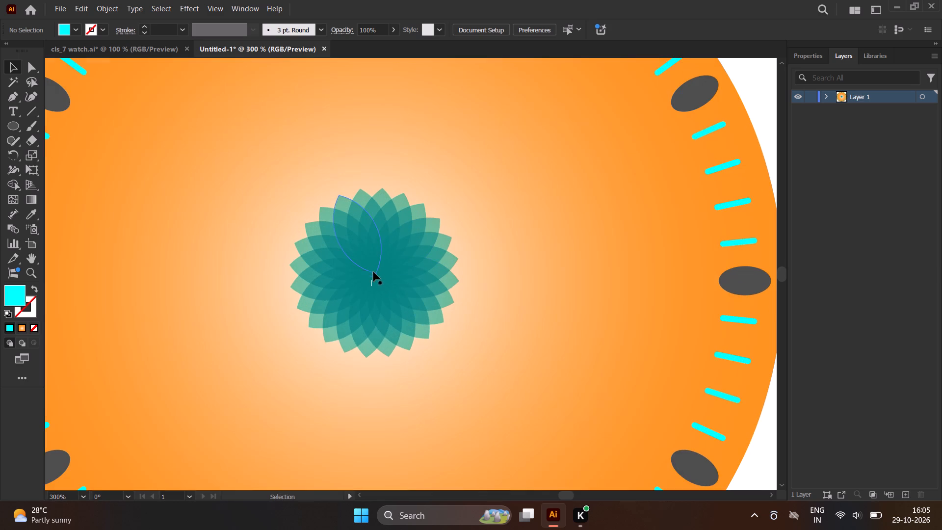
{"action": "scroll", "coordinate": [373, 272], "scroll_direction": "up", "scroll_amount": 6}
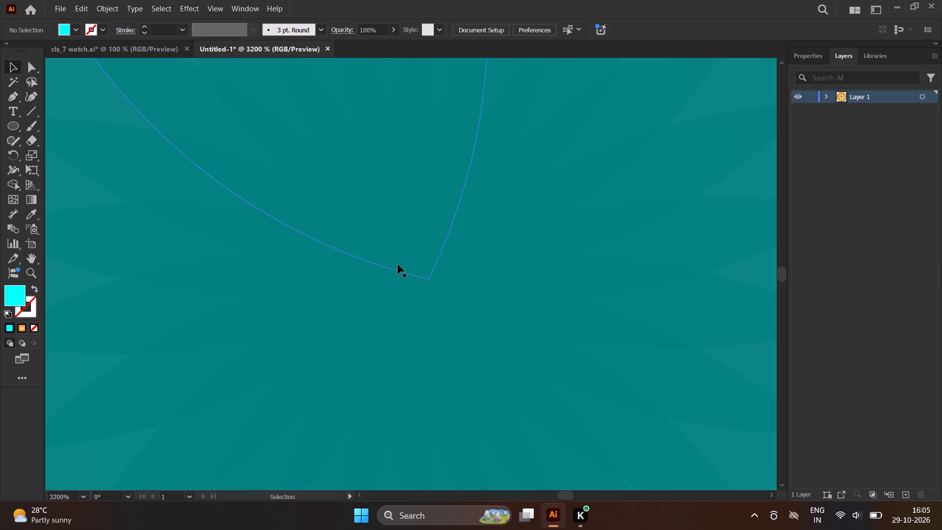
{"action": "scroll", "coordinate": [398, 265], "scroll_direction": "down", "scroll_amount": 2}
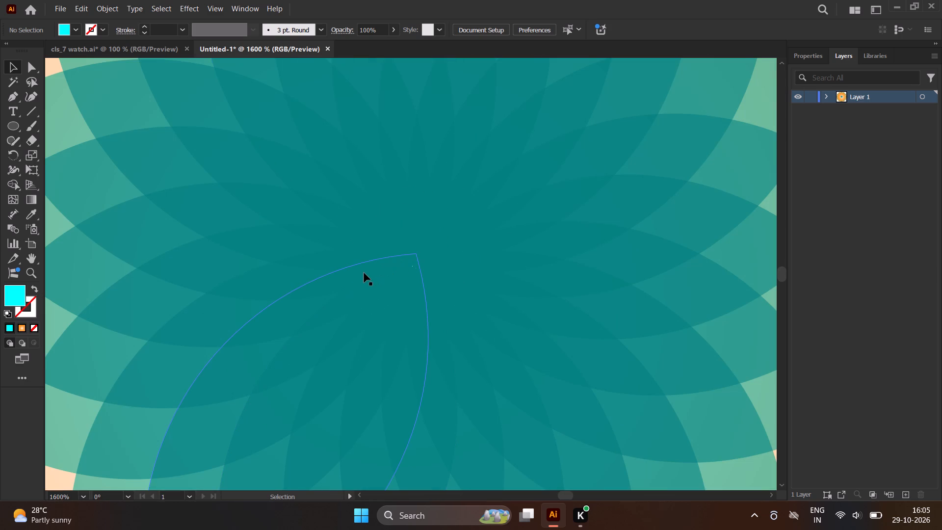
{"action": "scroll", "coordinate": [364, 273], "scroll_direction": "down", "scroll_amount": 1}
{"action": "left_click", "coordinate": [383, 264]}
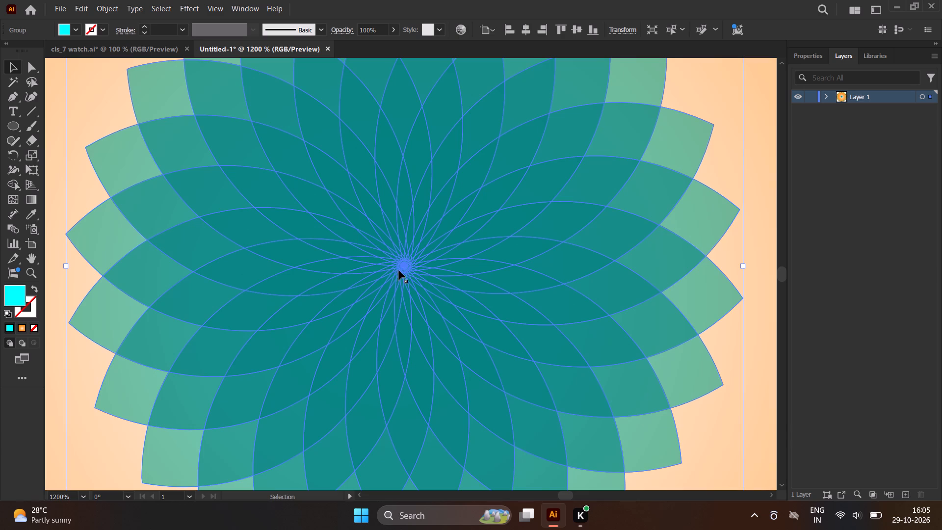
{"action": "left_click_drag", "start_coordinate": [402, 267], "coordinate": [400, 275]}
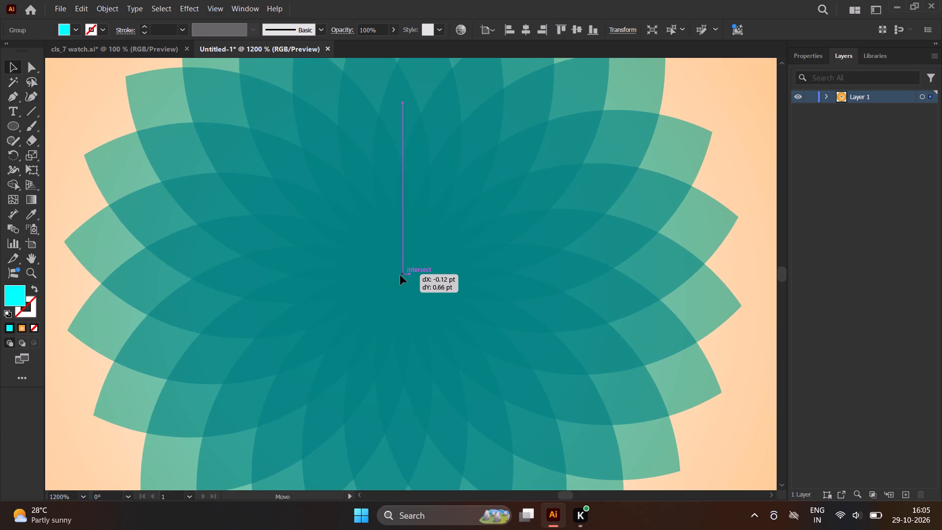
{"action": "left_click_drag", "start_coordinate": [400, 275], "coordinate": [385, 275]}
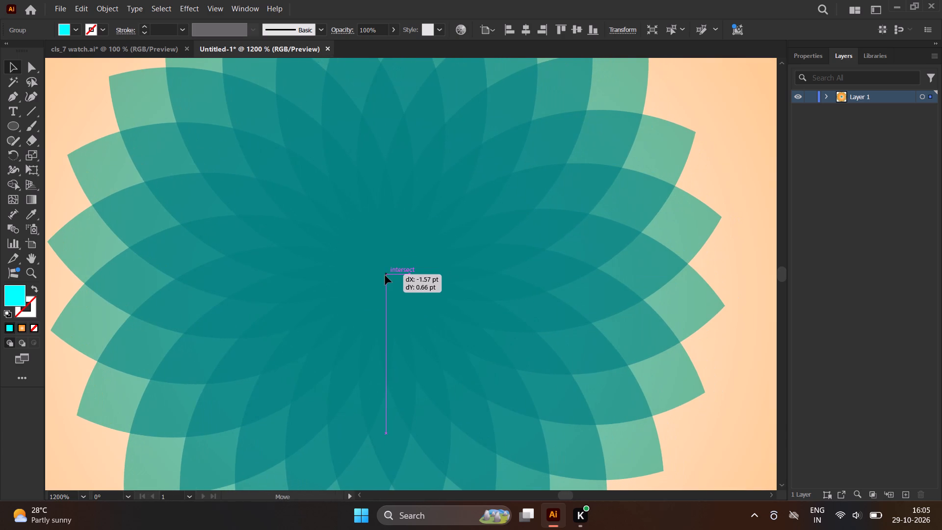
{"action": "left_click_drag", "start_coordinate": [385, 275], "coordinate": [379, 262]}
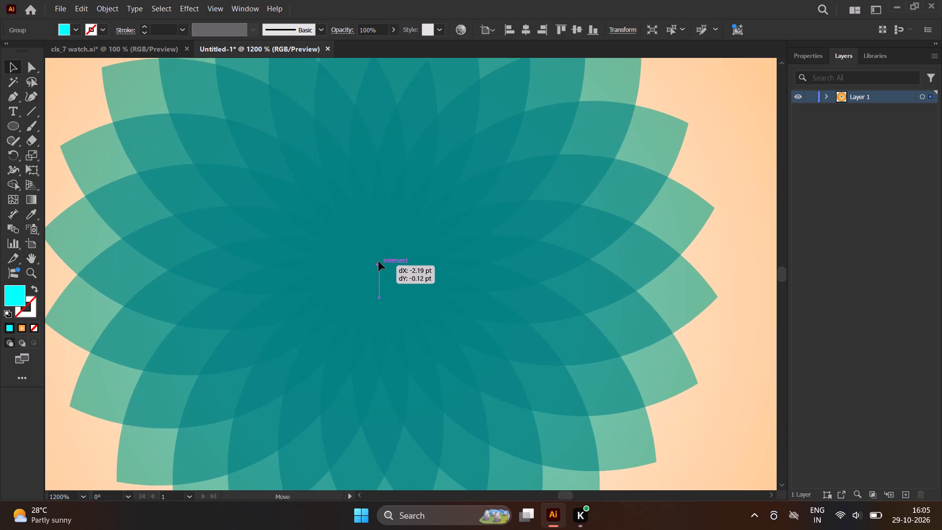
{"action": "left_click_drag", "start_coordinate": [379, 262], "coordinate": [376, 280]}
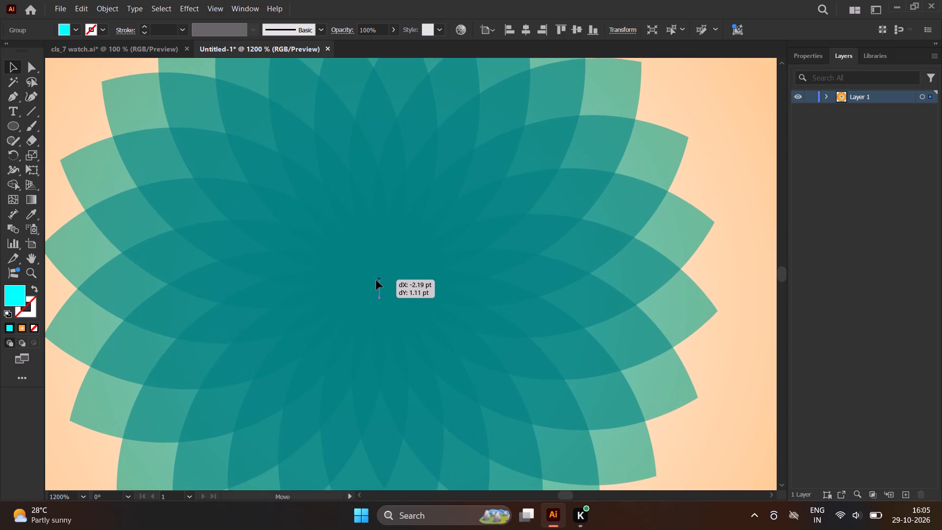
{"action": "left_click_drag", "start_coordinate": [376, 280], "coordinate": [378, 291]}
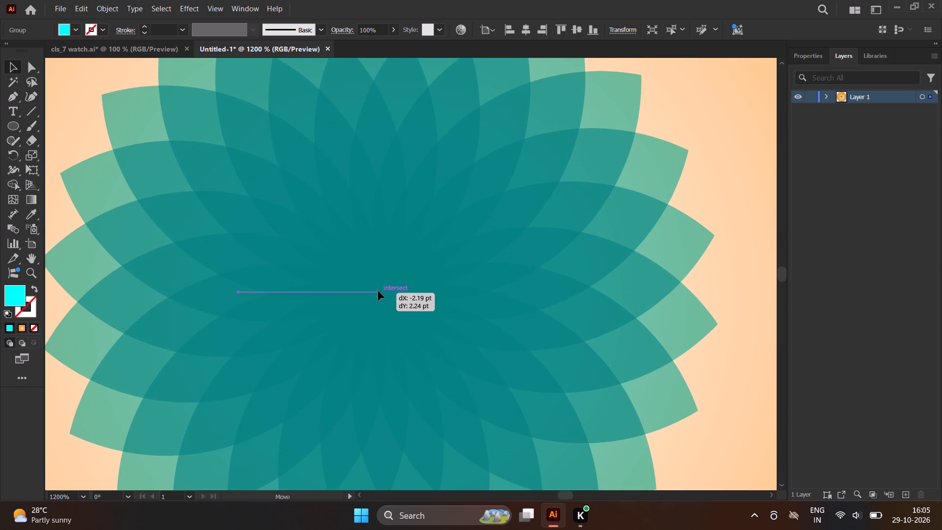
{"action": "left_click_drag", "start_coordinate": [378, 291], "coordinate": [378, 295]}
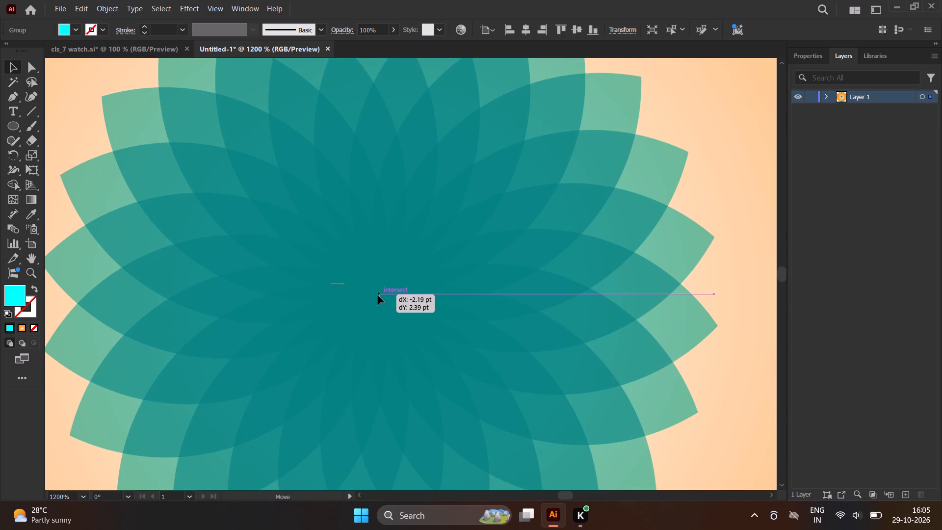
{"action": "left_click_drag", "start_coordinate": [378, 295], "coordinate": [377, 301]}
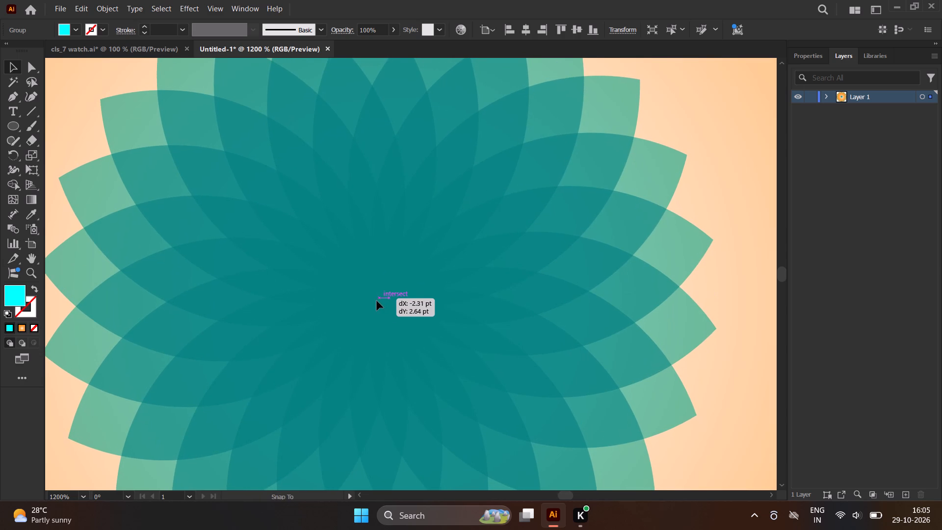
{"action": "left_click_drag", "start_coordinate": [377, 301], "coordinate": [386, 300]}
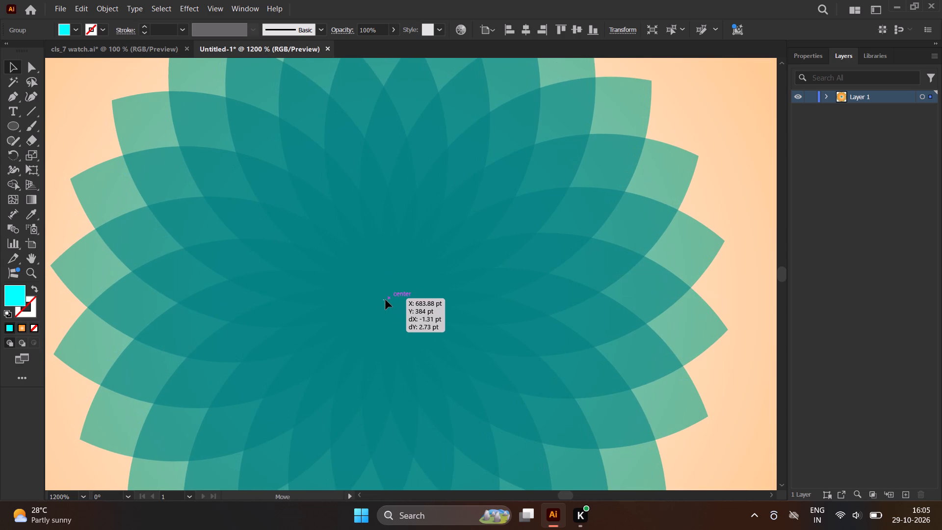
{"action": "left_click_drag", "start_coordinate": [386, 300], "coordinate": [386, 300]}
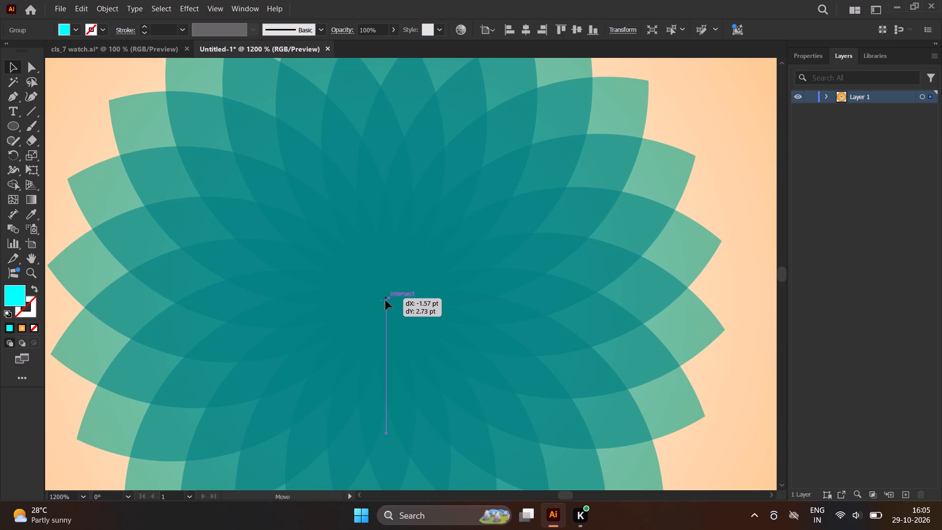
{"action": "left_click_drag", "start_coordinate": [386, 300], "coordinate": [387, 300]}
{"action": "scroll", "coordinate": [356, 291], "scroll_direction": "down", "scroll_amount": 3}
{"action": "left_click", "coordinate": [536, 256]}
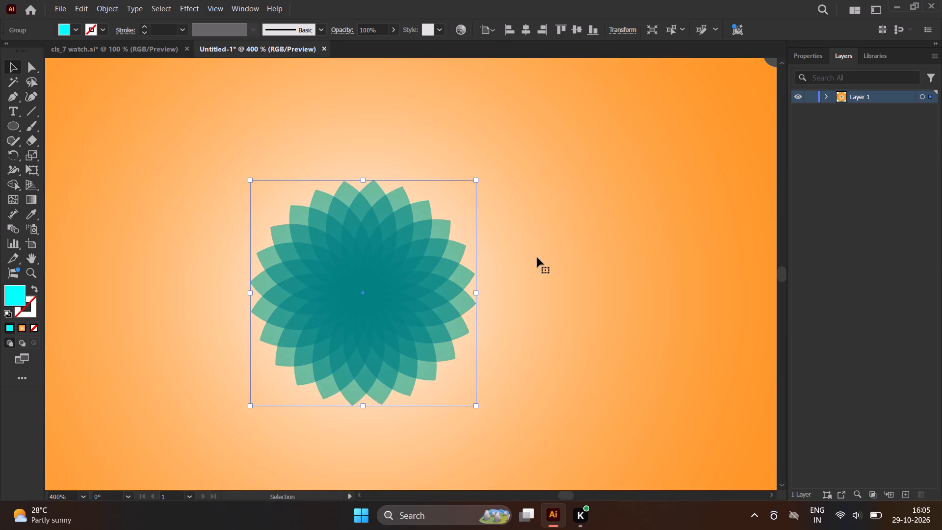
{"action": "scroll", "coordinate": [488, 263], "scroll_direction": "down", "scroll_amount": 3}
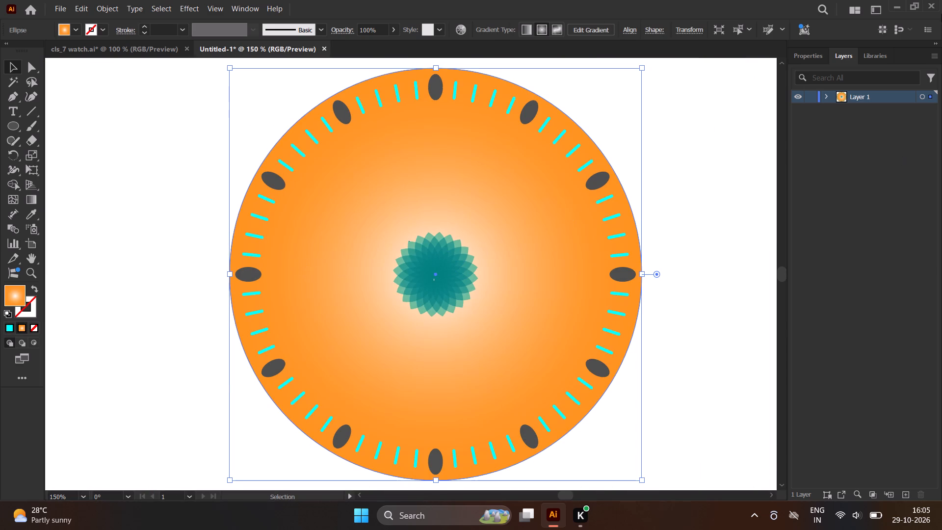
{"action": "left_click", "coordinate": [705, 139]}
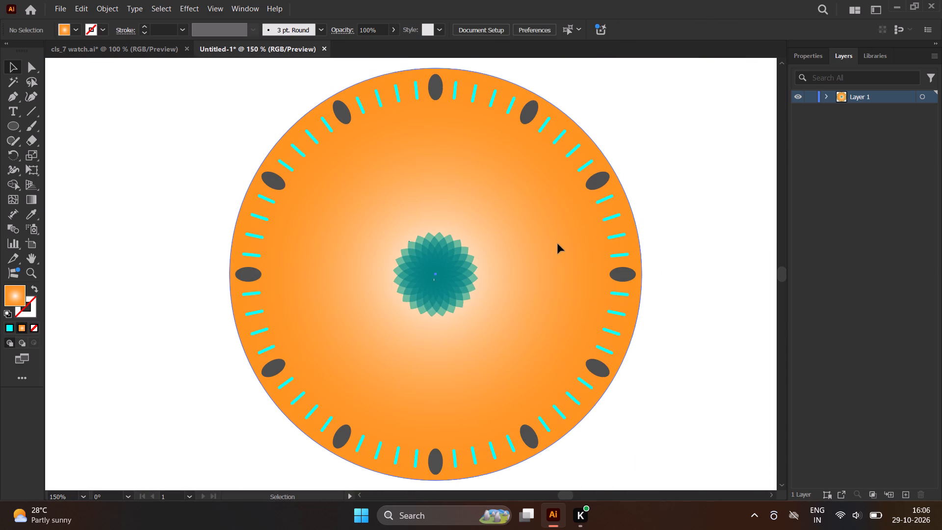
Examine the flower's centring by comparing it with the orange circle's centre point, close up and across the whole dial.
{"action": "left_click", "coordinate": [558, 244]}
{"action": "left_click", "coordinate": [731, 209]}
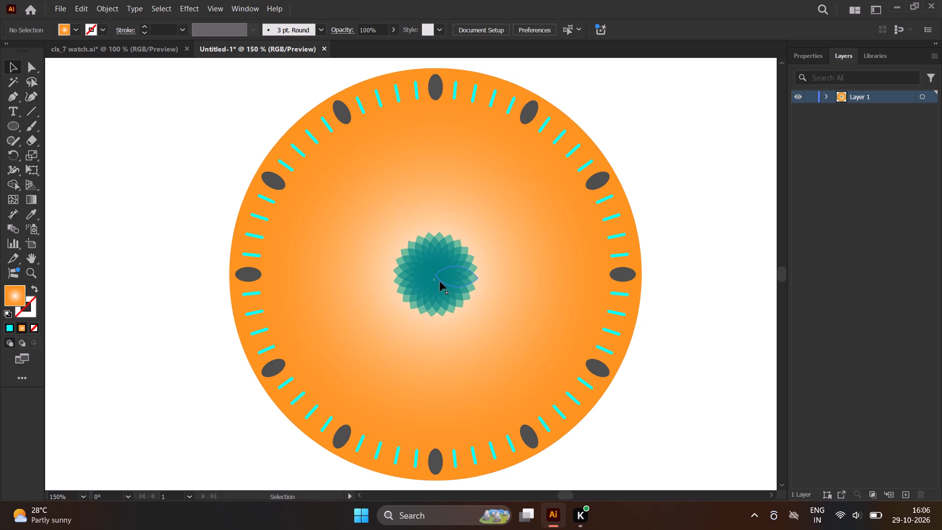
{"action": "scroll", "coordinate": [440, 282], "scroll_direction": "up", "scroll_amount": 3}
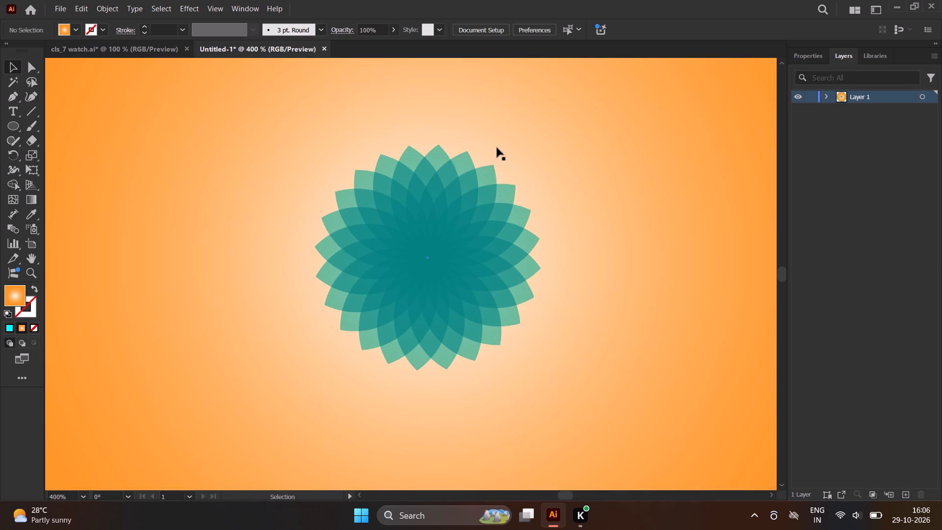
{"action": "scroll", "coordinate": [507, 154], "scroll_direction": "down", "scroll_amount": 1}
{"action": "scroll", "coordinate": [226, 277], "scroll_direction": "up", "scroll_amount": 1}
{"action": "scroll", "coordinate": [226, 279], "scroll_direction": "down", "scroll_amount": 1}
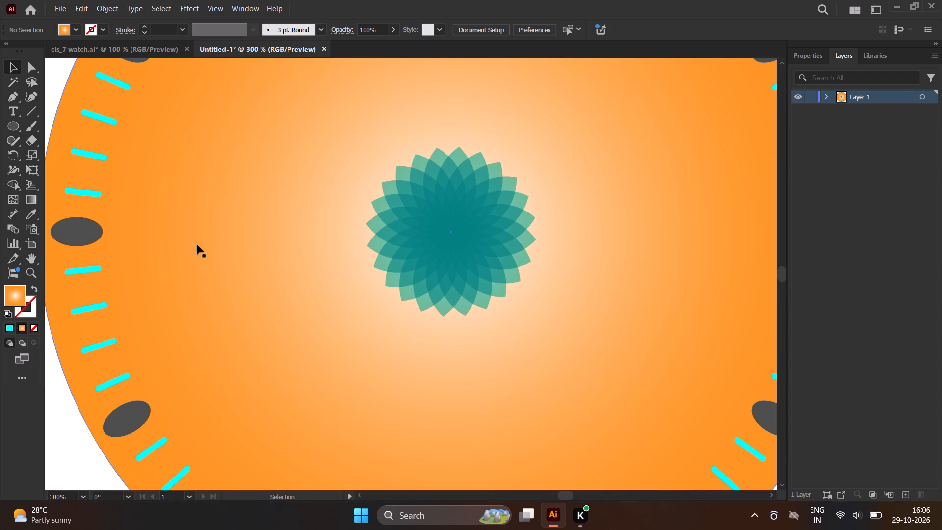
{"action": "left_click", "coordinate": [406, 211]}
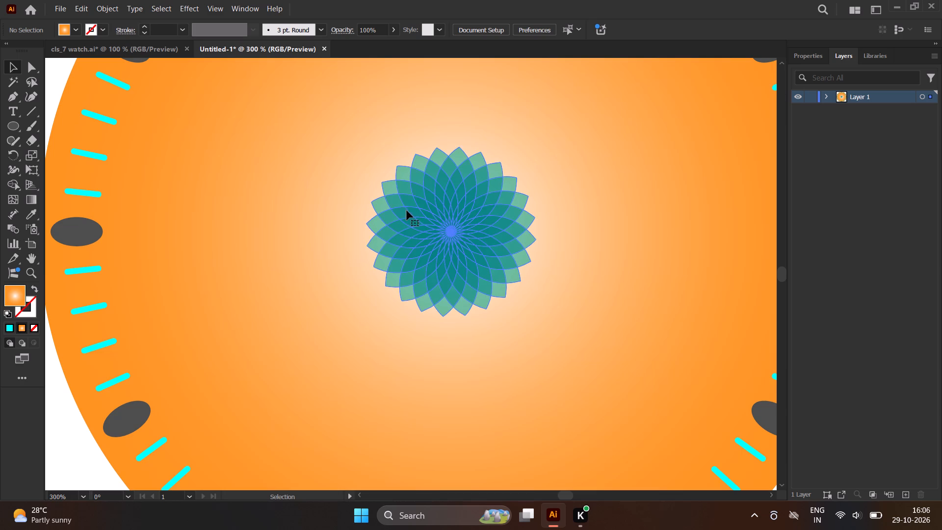
{"action": "left_click", "coordinate": [308, 180]}
{"action": "scroll", "coordinate": [290, 244], "scroll_direction": "down", "scroll_amount": 3}
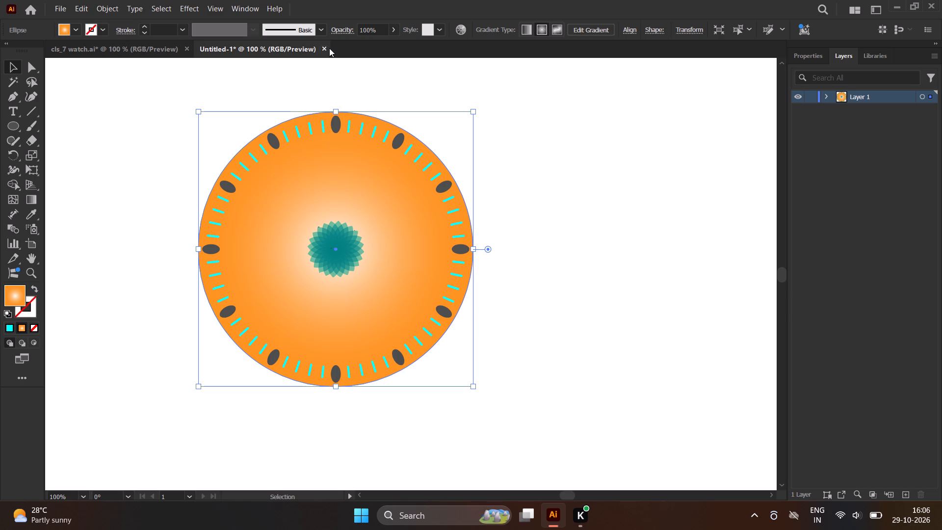
Save the dial document in the my work folder as an Adobe Illustrator file named class 8 watch, with the Illustrator 2020 version options.
{"action": "key", "text": "ctrl+s"}
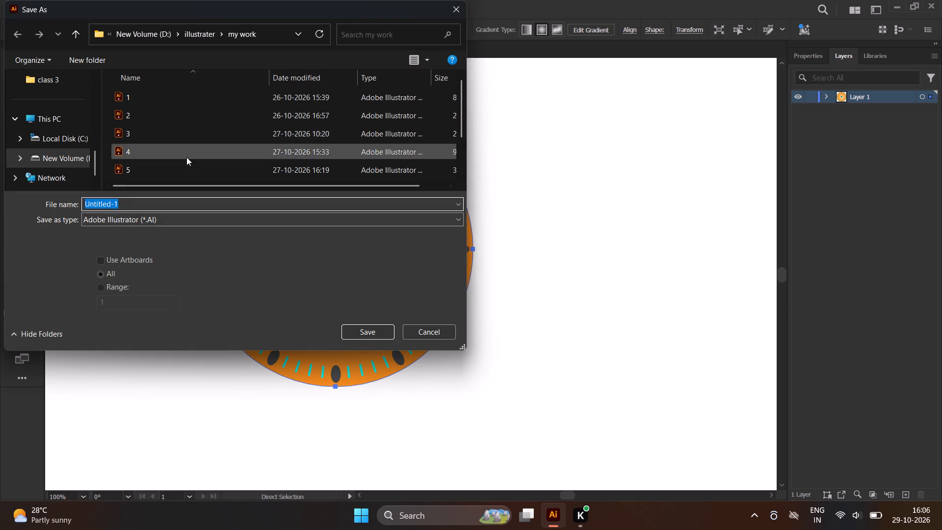
{"action": "scroll", "coordinate": [182, 170], "scroll_direction": "down", "scroll_amount": 1}
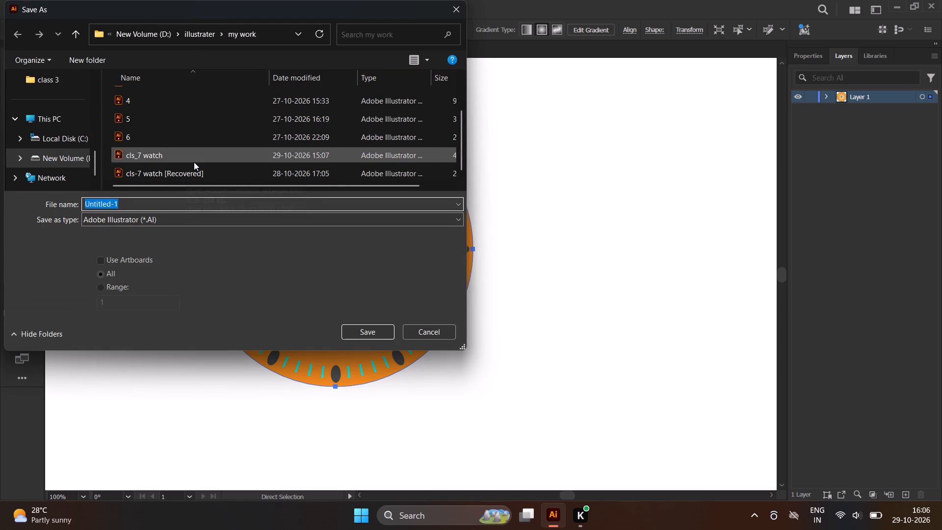
{"action": "double_click", "coordinate": [194, 162]}
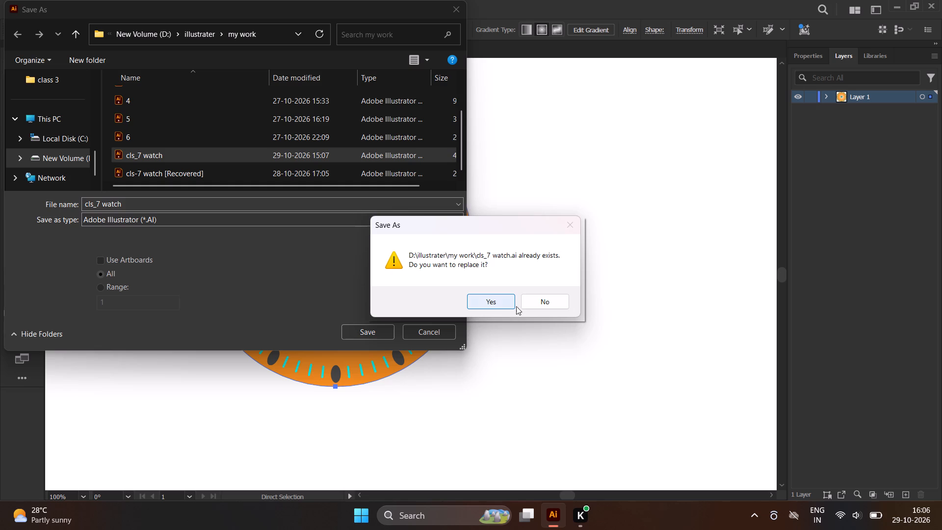
{"action": "left_click", "coordinate": [519, 304]}
{"action": "left_click", "coordinate": [526, 299]}
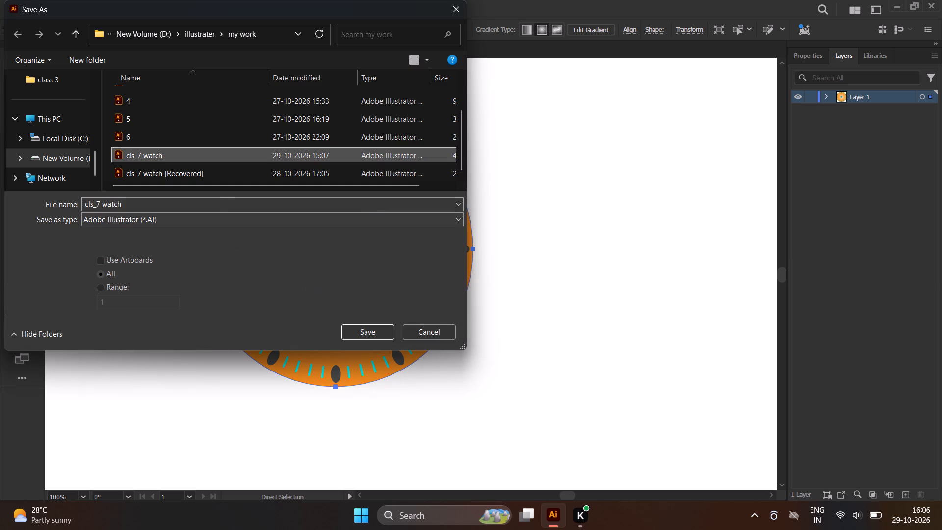
{"action": "left_click", "coordinate": [223, 197]}
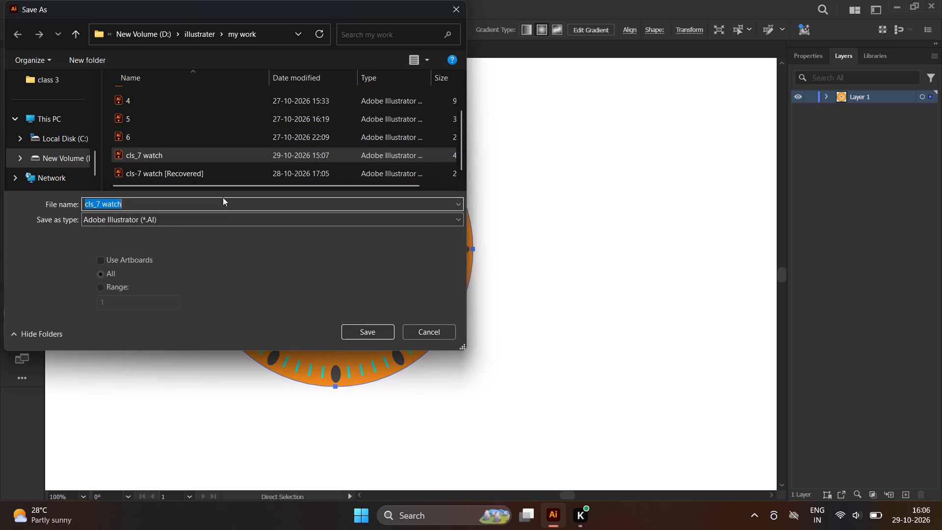
{"action": "type", "text": "class"}
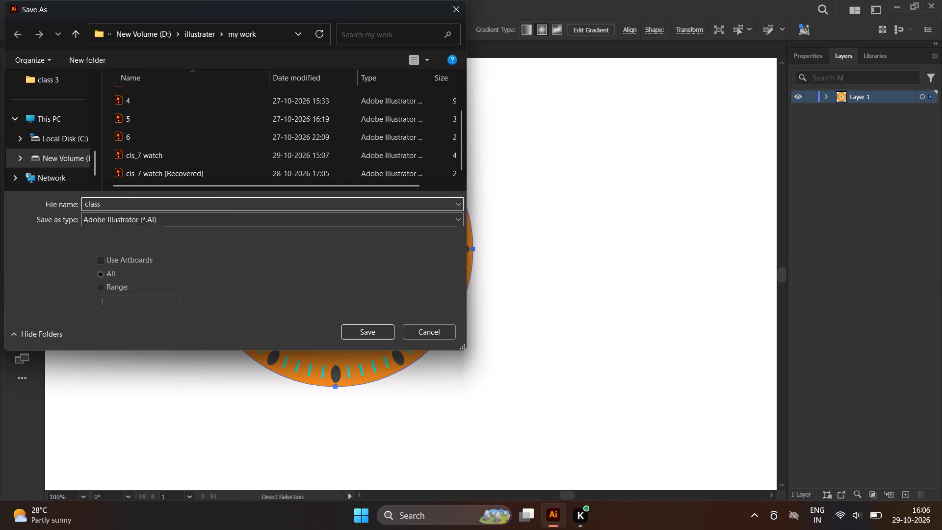
{"action": "key", "text": "space"}
{"action": "type", "text": "8"}
{"action": "key", "text": "space"}
{"action": "type", "text": "wa"}
{"action": "key", "text": "t"}
{"action": "type", "text": "ch"}
{"action": "left_click", "coordinate": [373, 333]}
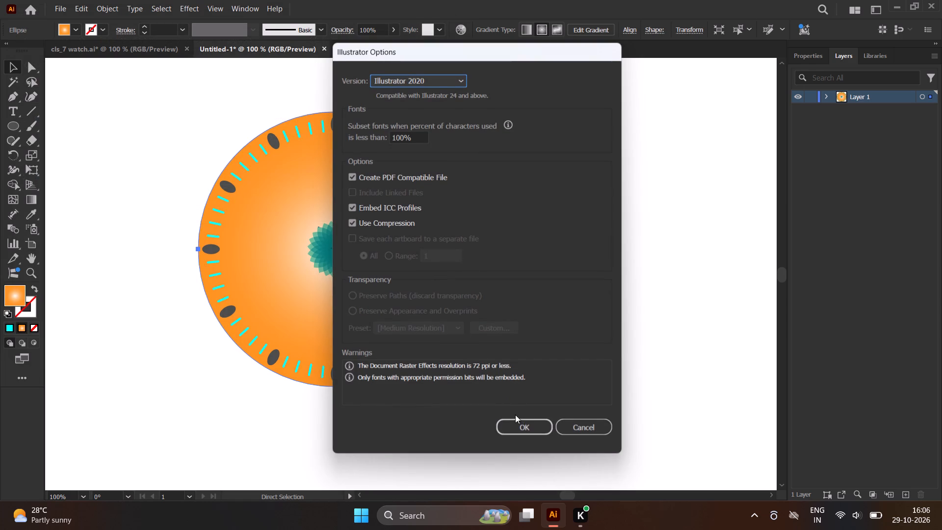
{"action": "left_click", "coordinate": [516, 432]}
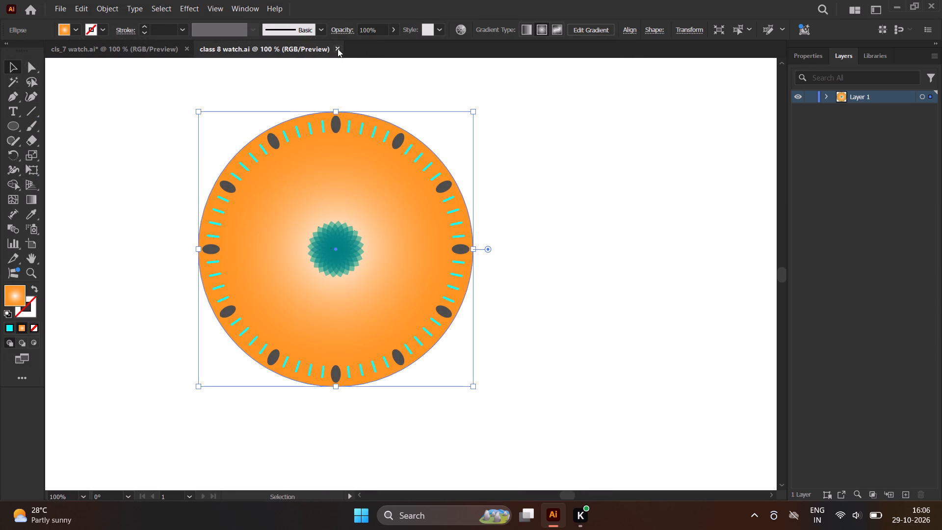
Close the class 8 watch document.
{"action": "left_click", "coordinate": [338, 49]}
Close the cls_7 watch document, saving its changes.
{"action": "scroll", "coordinate": [228, 120], "scroll_direction": "down", "scroll_amount": 3}
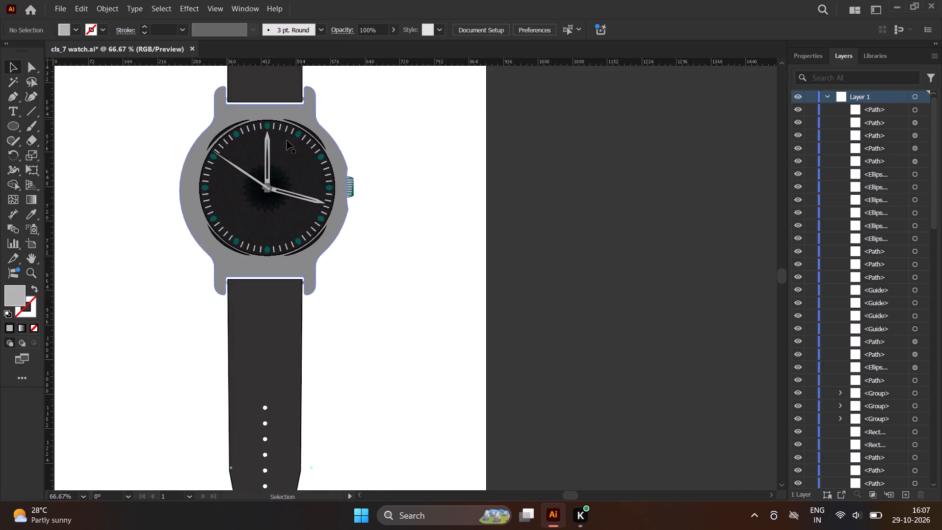
{"action": "scroll", "coordinate": [336, 144], "scroll_direction": "down", "scroll_amount": 1}
{"action": "scroll", "coordinate": [274, 170], "scroll_direction": "down", "scroll_amount": 1}
{"action": "scroll", "coordinate": [268, 108], "scroll_direction": "up", "scroll_amount": 2}
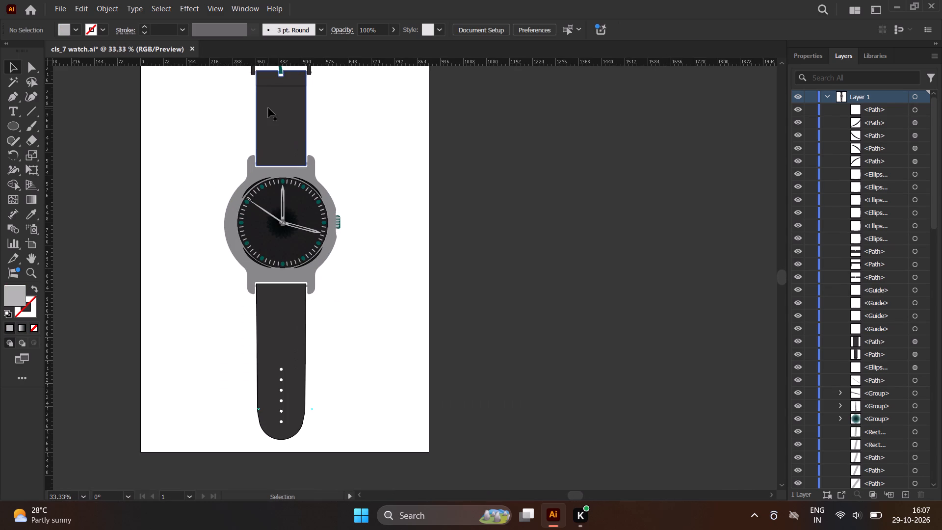
{"action": "left_click", "coordinate": [191, 49]}
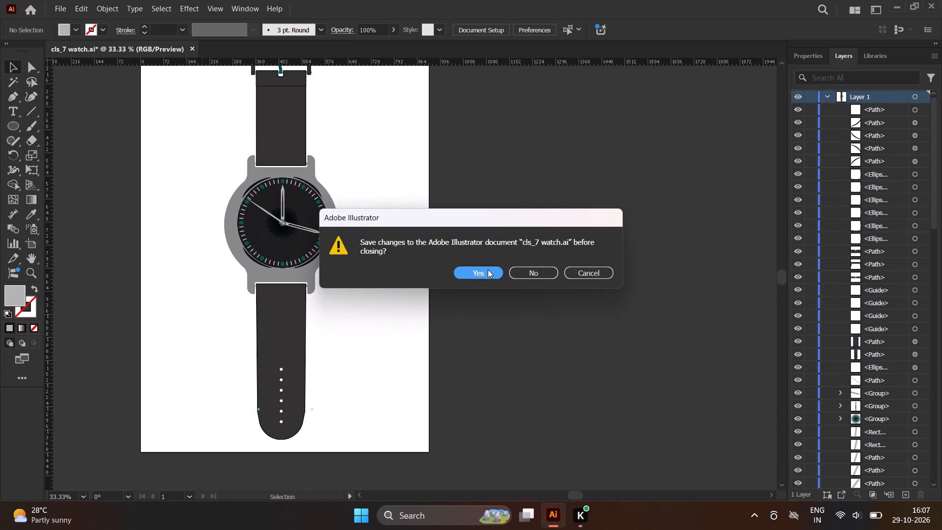
{"action": "left_click", "coordinate": [487, 269]}
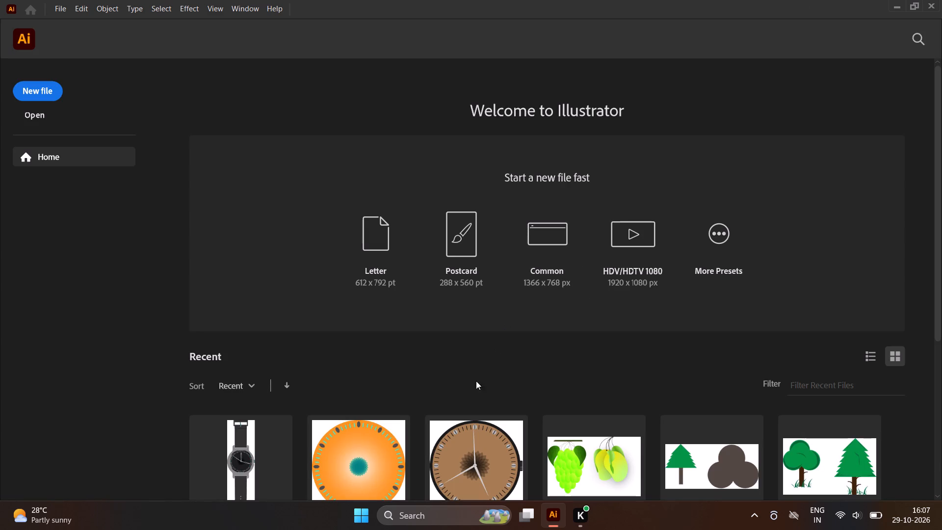
Quit Illustrator.
{"action": "left_click", "coordinate": [933, 0]}
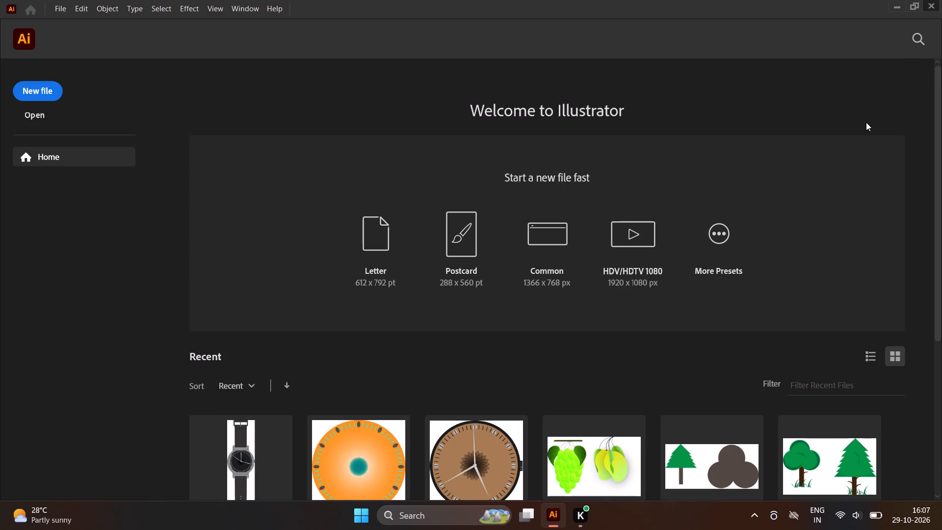